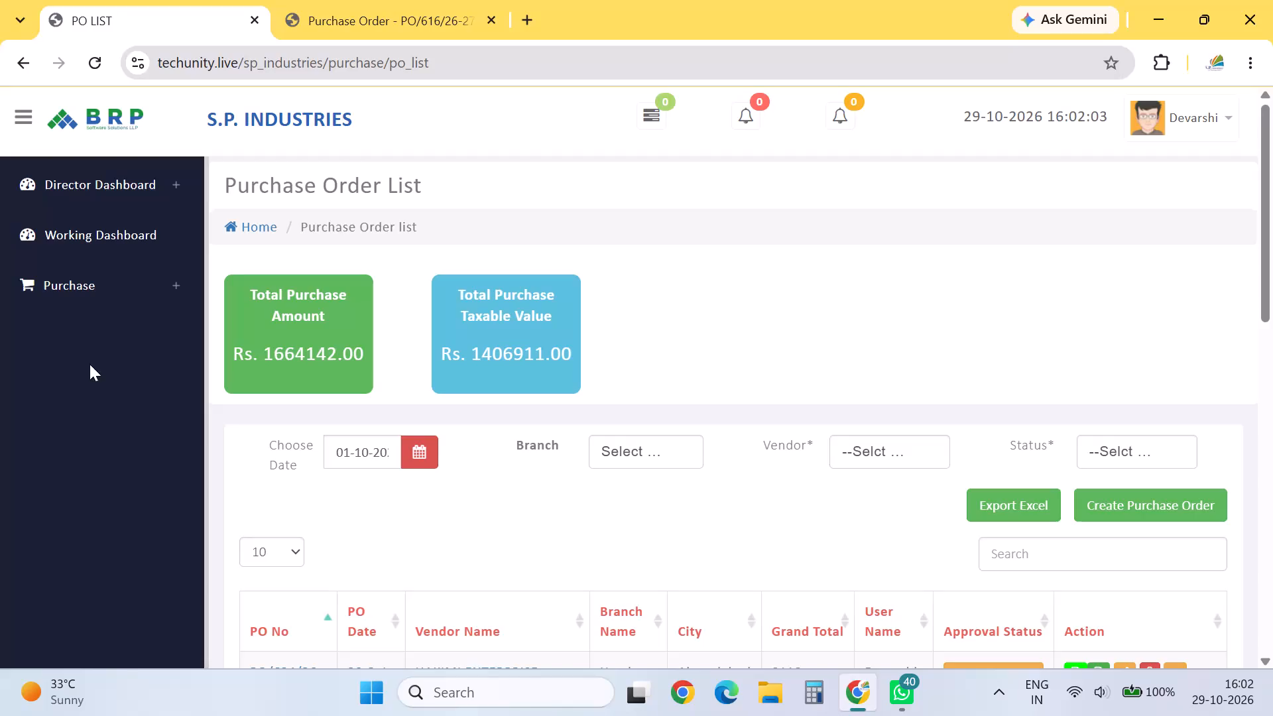
Set the purchase order list's date range from 01-06-2026 to 30-11-2026.
{"action": "left_click", "coordinate": [440, 447]}
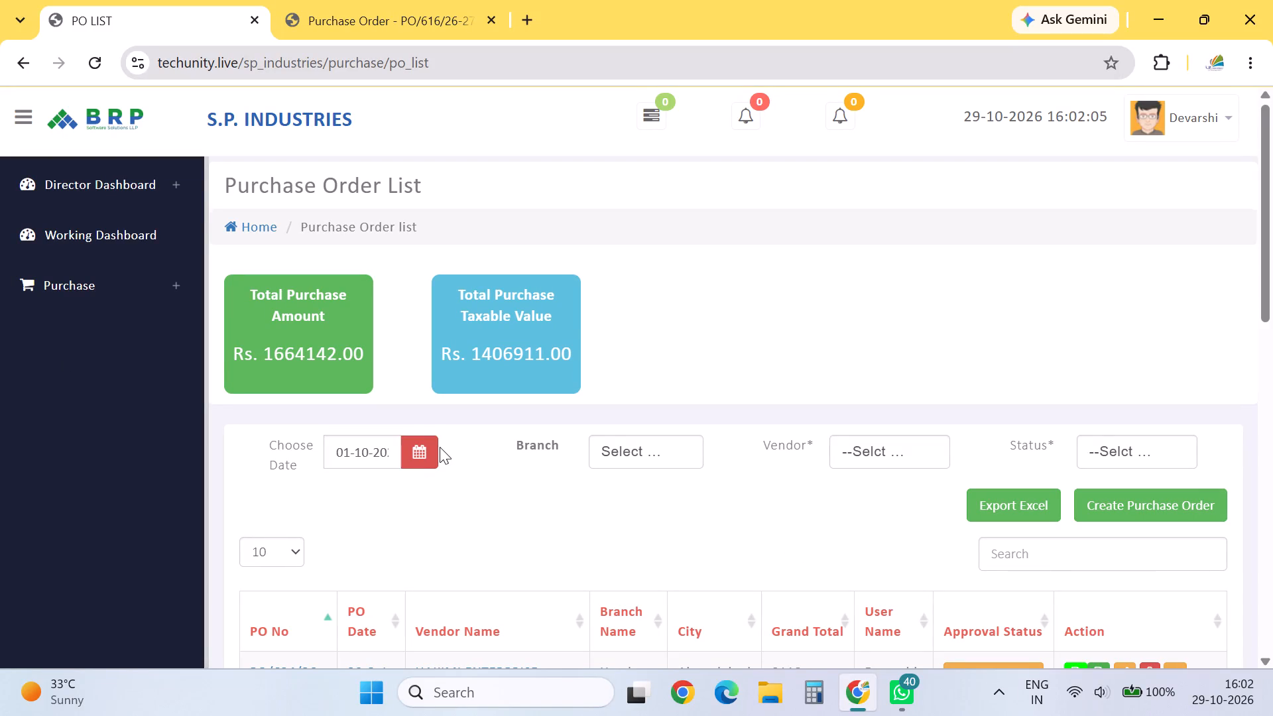
{"action": "left_click", "coordinate": [440, 447]}
{"action": "left_click", "coordinate": [414, 453]}
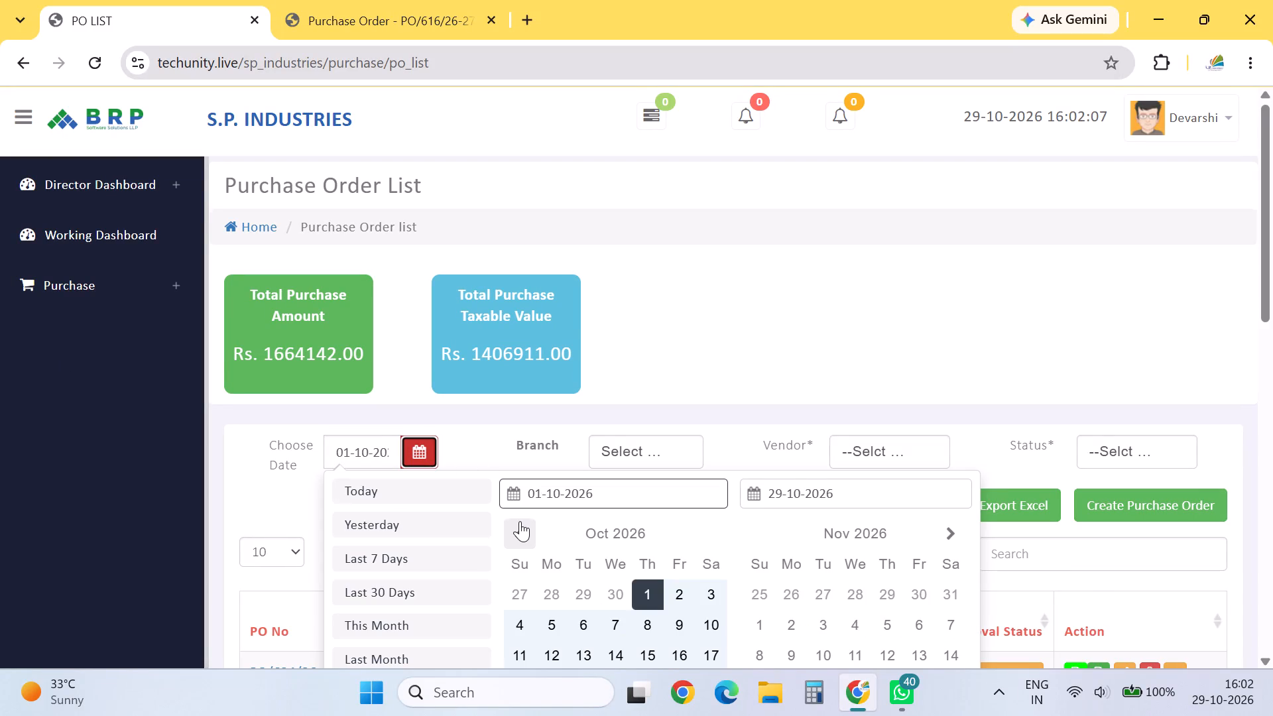
{"action": "triple_click", "coordinate": [520, 521]}
{"action": "left_click", "coordinate": [520, 521]}
{"action": "scroll", "coordinate": [548, 566], "scroll_direction": "down", "scroll_amount": 1}
{"action": "scroll", "coordinate": [548, 566], "scroll_direction": "up", "scroll_amount": 1}
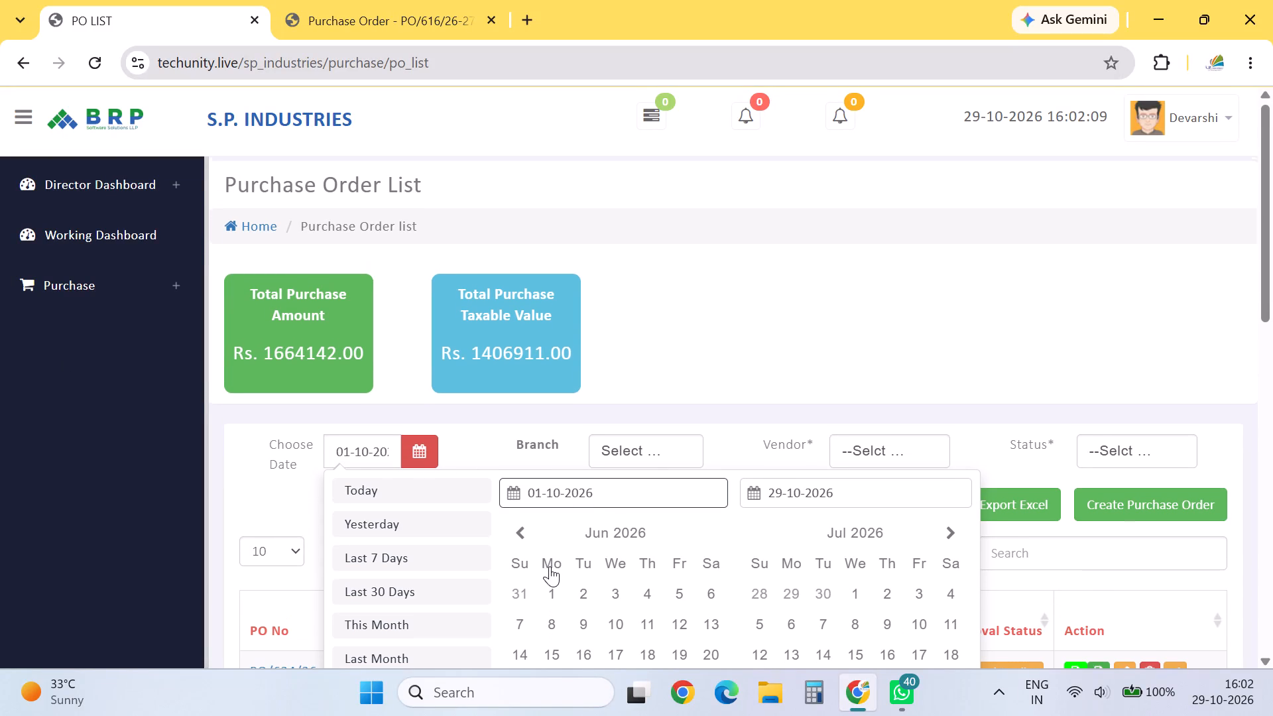
{"action": "left_click", "coordinate": [554, 599]}
{"action": "left_click", "coordinate": [951, 550]}
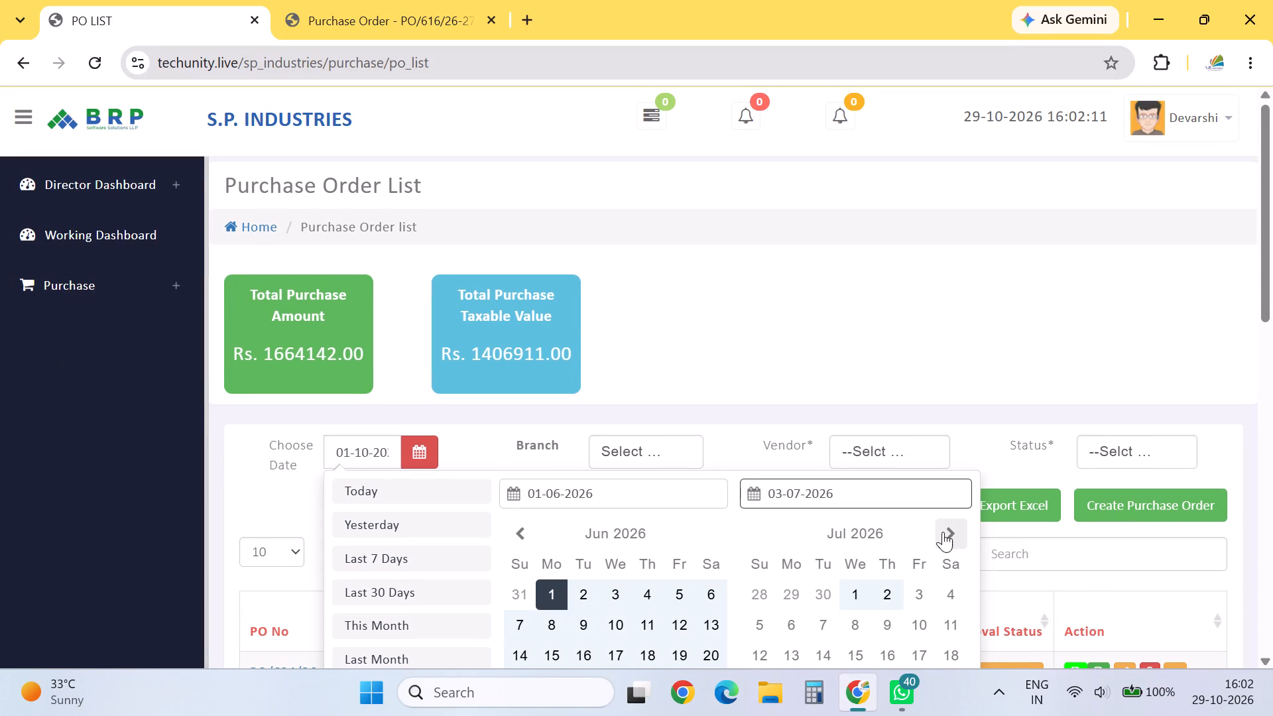
{"action": "triple_click", "coordinate": [943, 532]}
{"action": "left_click", "coordinate": [943, 532]}
{"action": "scroll", "coordinate": [910, 642], "scroll_direction": "up", "scroll_amount": 5}
{"action": "scroll", "coordinate": [910, 642], "scroll_direction": "down", "scroll_amount": 1}
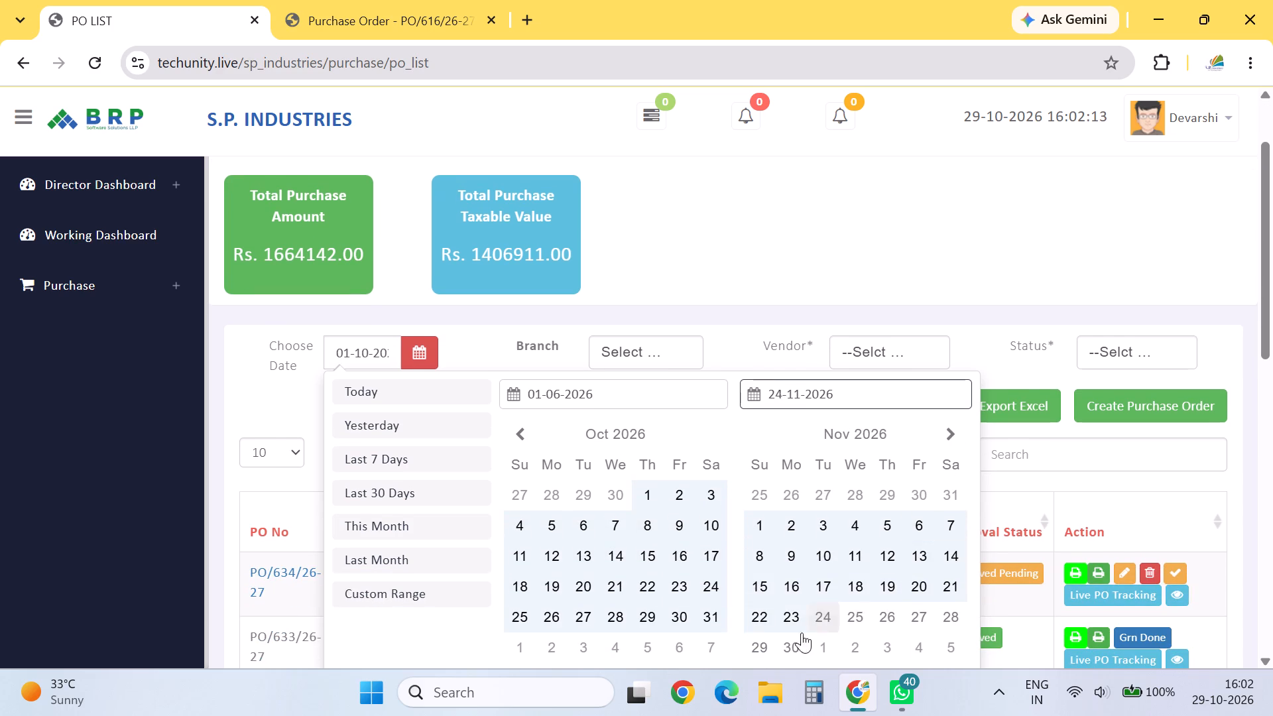
{"action": "left_click", "coordinate": [792, 642]}
Search the purchase order list for INTER.
{"action": "left_click", "coordinate": [1004, 468]}
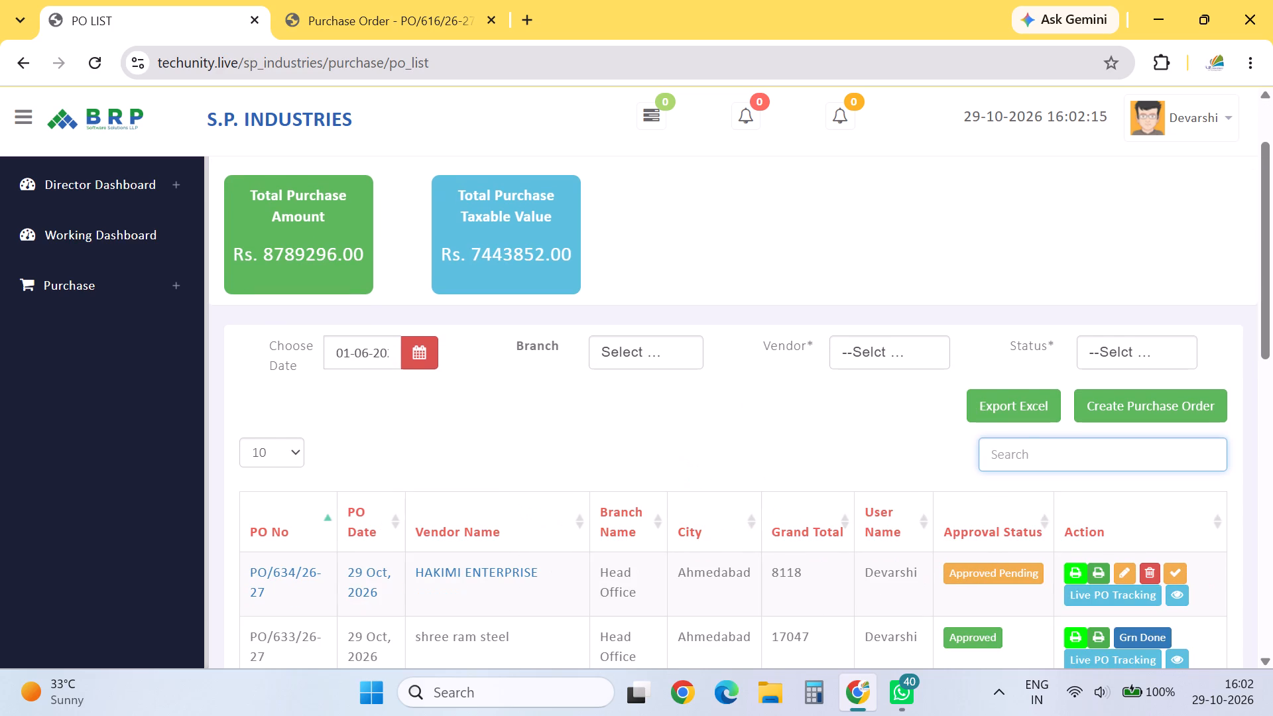
{"action": "type", "text": "INTER"}
{"action": "key", "text": "Return"}
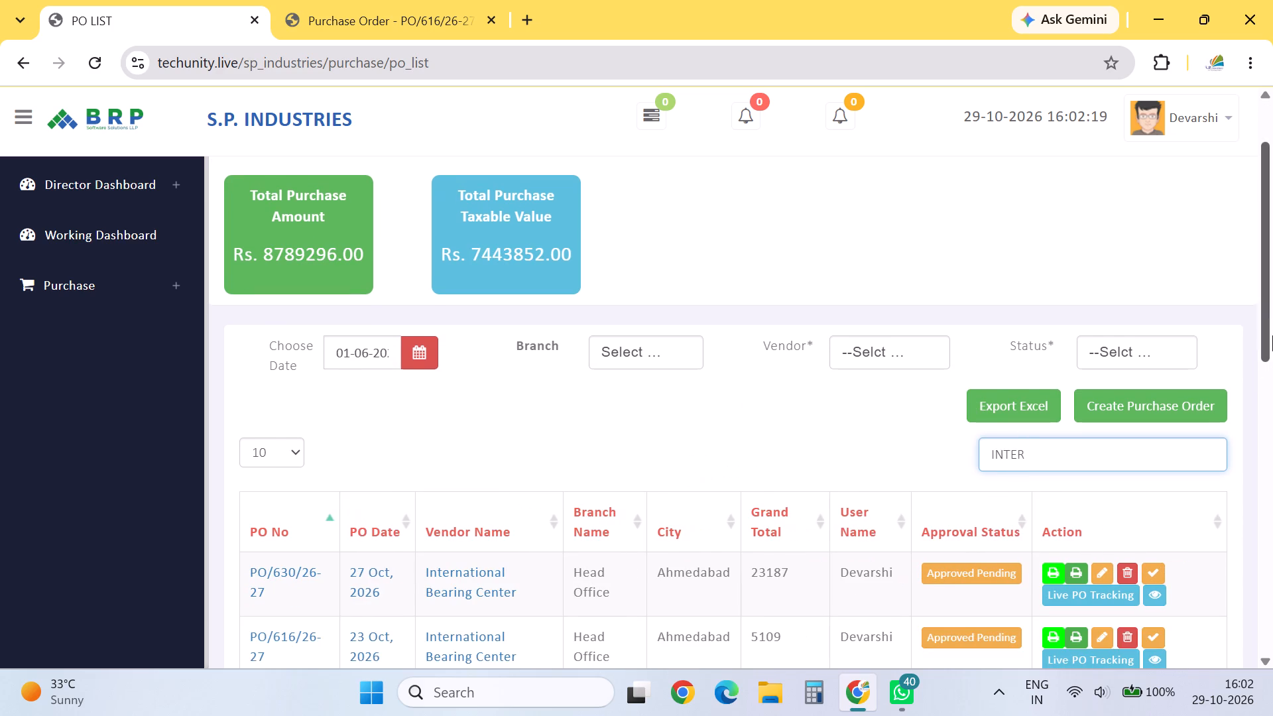
Open the common purchase order print of PO/506/26-27 and examine its item lines.
{"action": "left_click_drag", "start_coordinate": [1272, 317], "coordinate": [1272, 436]}
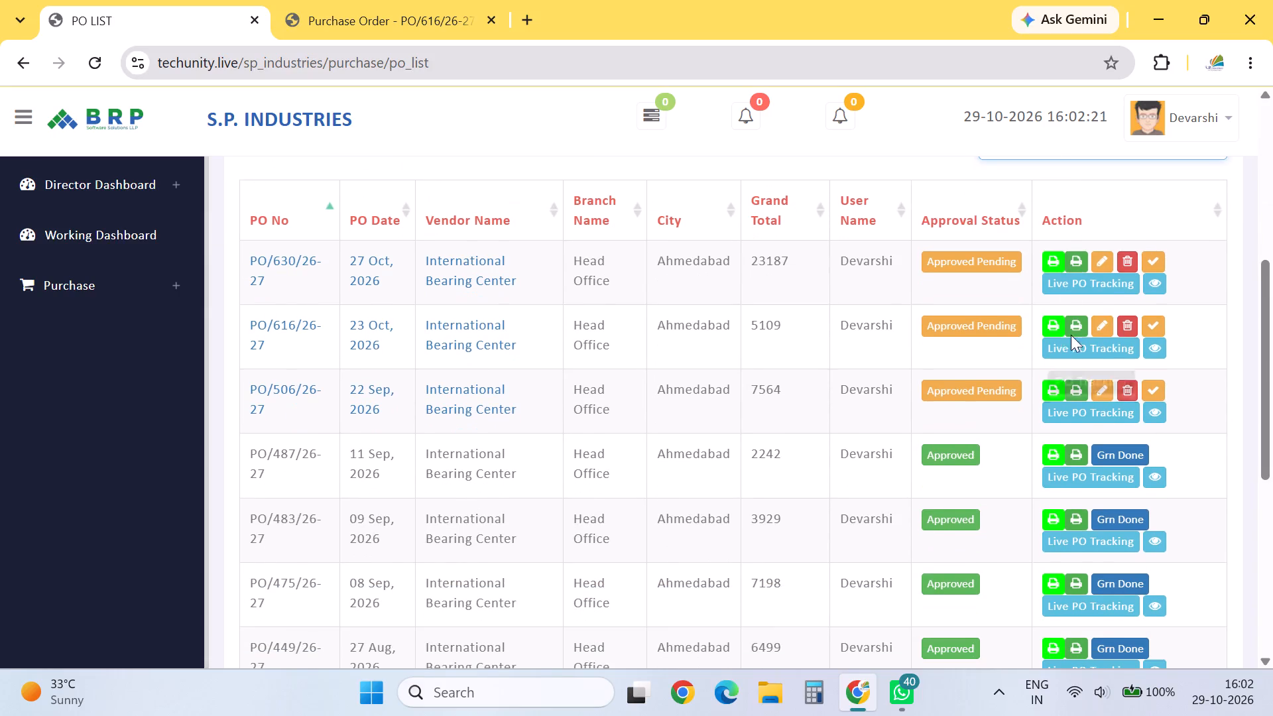
{"action": "left_click", "coordinate": [1070, 385]}
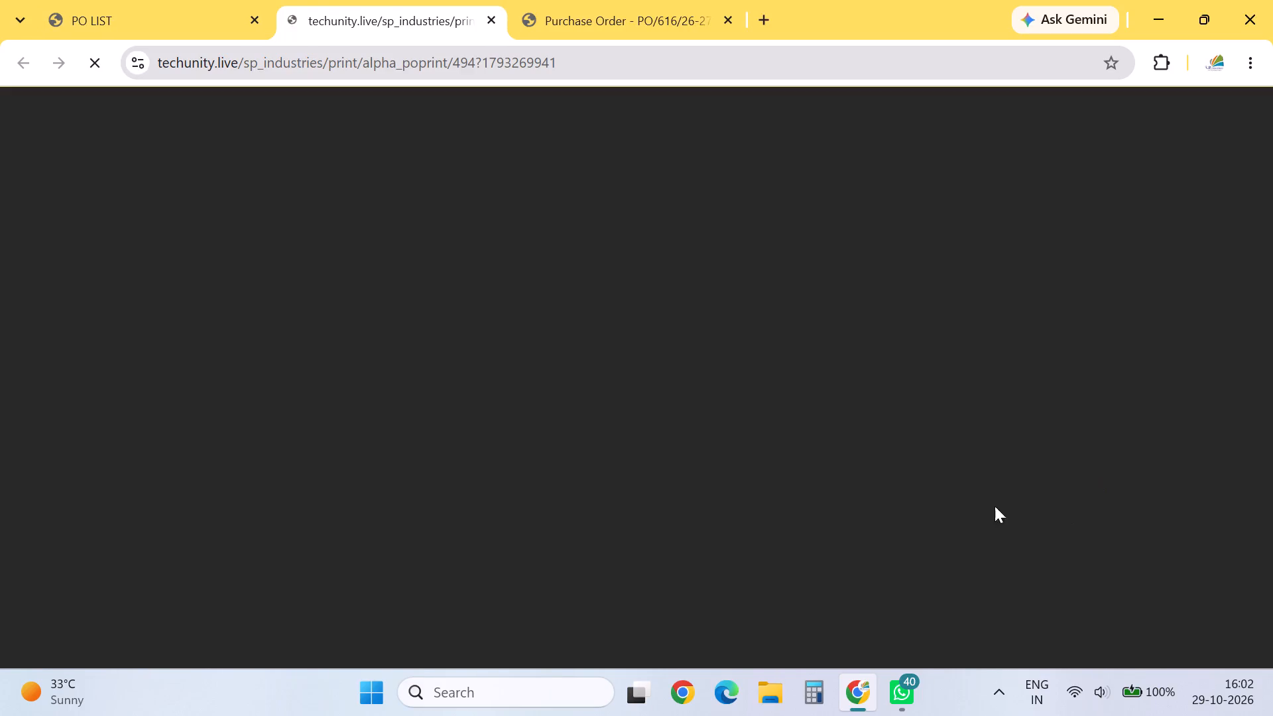
{"action": "left_click_drag", "start_coordinate": [1264, 200], "coordinate": [1272, 278]}
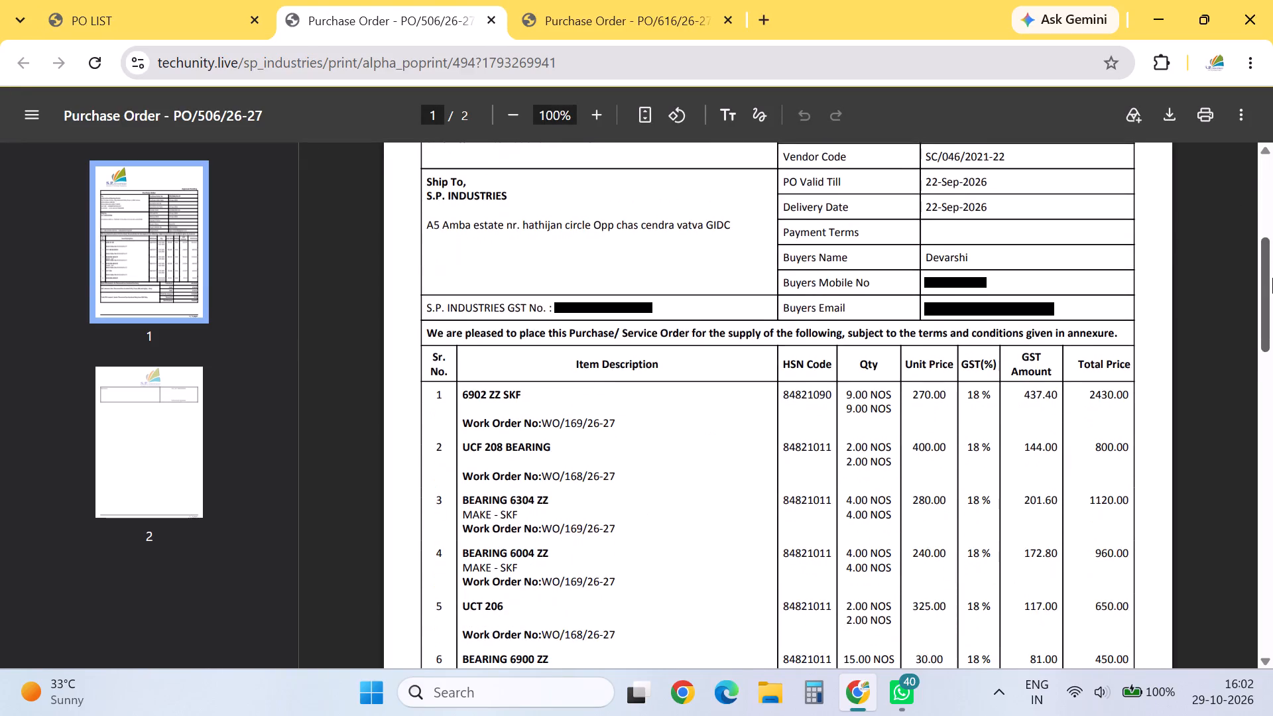
{"action": "left_click_drag", "start_coordinate": [1272, 278], "coordinate": [1272, 286]}
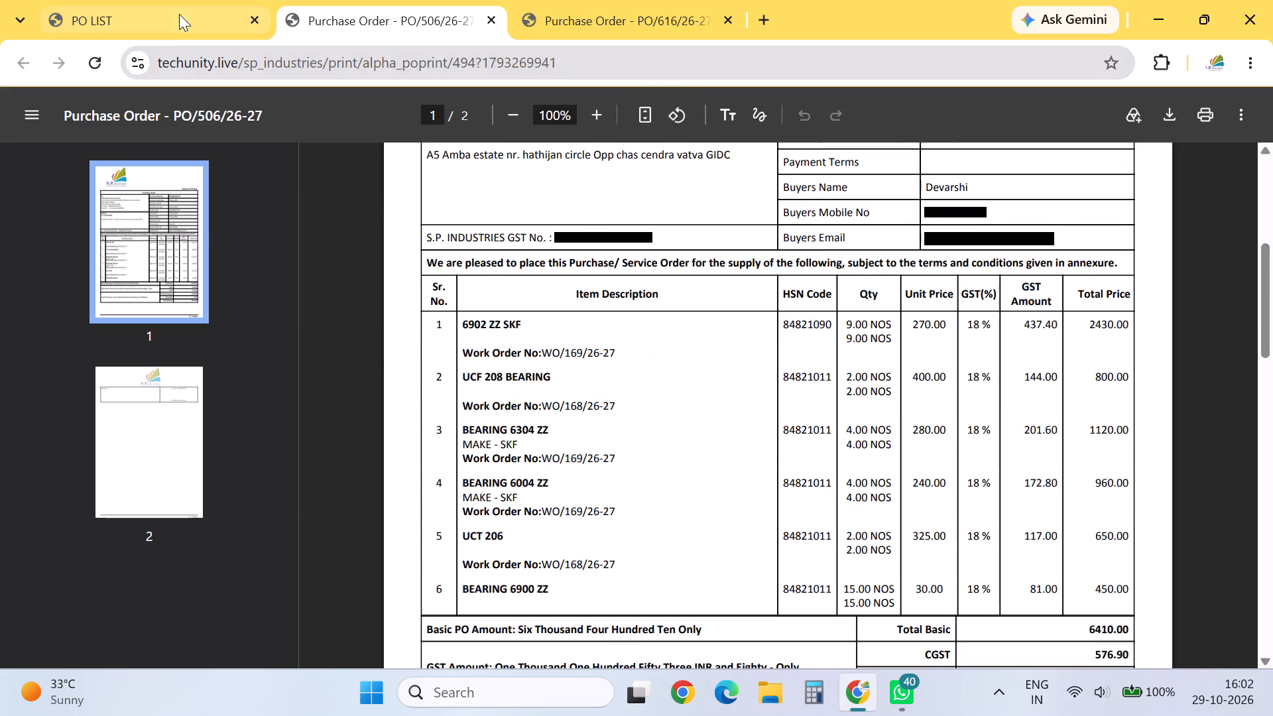
Edit PO/506/26-27 from the list, delete its BEARING 6900 ZZ item line and submit the order.
{"action": "left_click", "coordinate": [179, 14]}
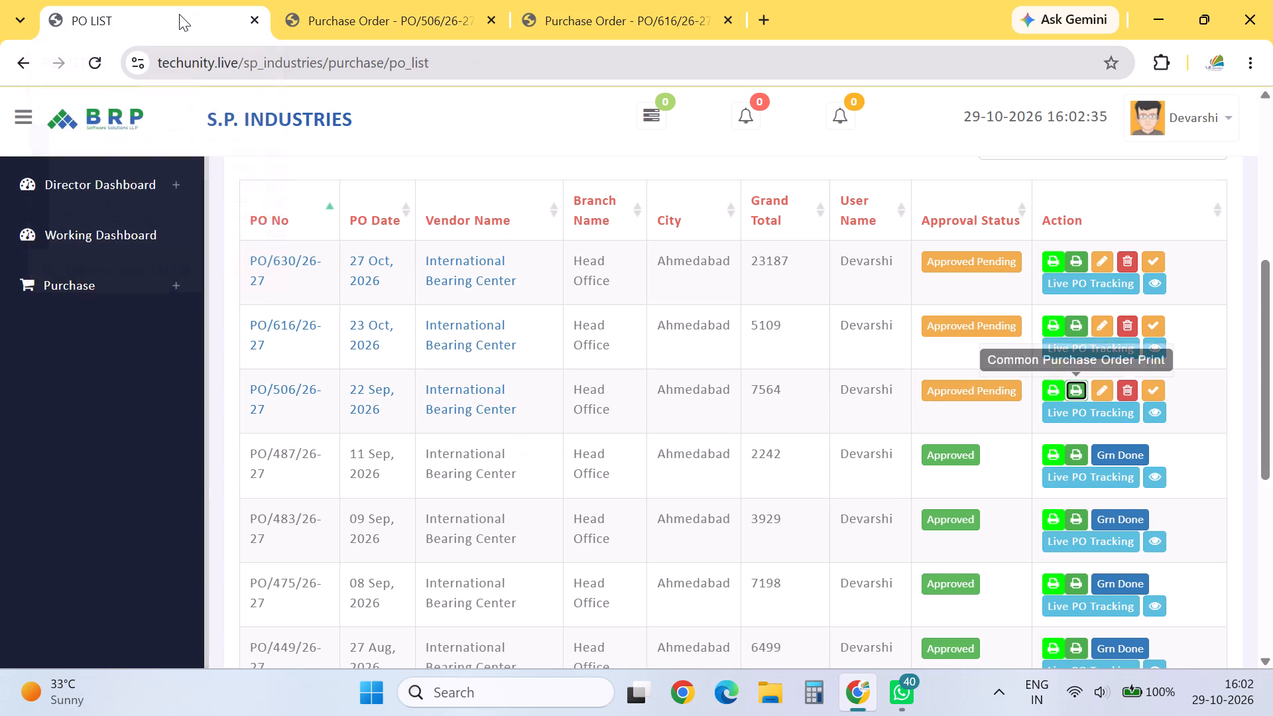
{"action": "left_click", "coordinate": [1107, 388]}
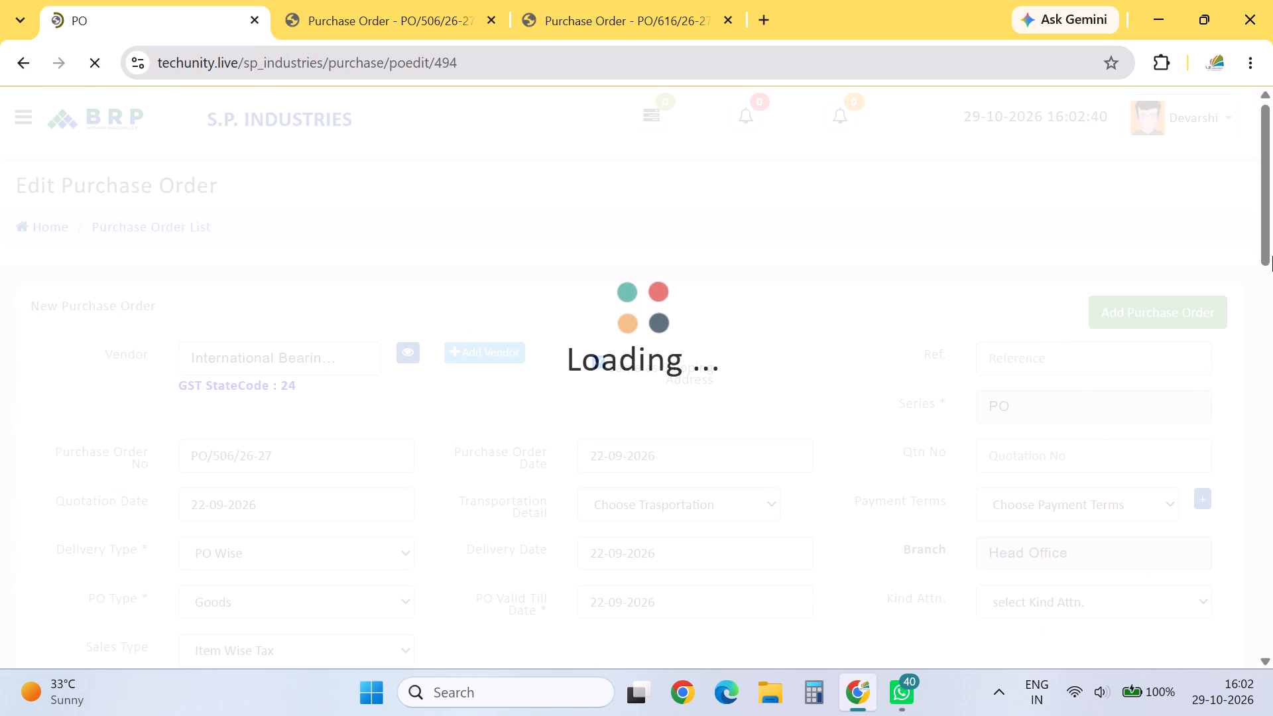
{"action": "left_click_drag", "start_coordinate": [1265, 211], "coordinate": [1272, 382]}
{"action": "left_click_drag", "start_coordinate": [1272, 338], "coordinate": [1270, 545]}
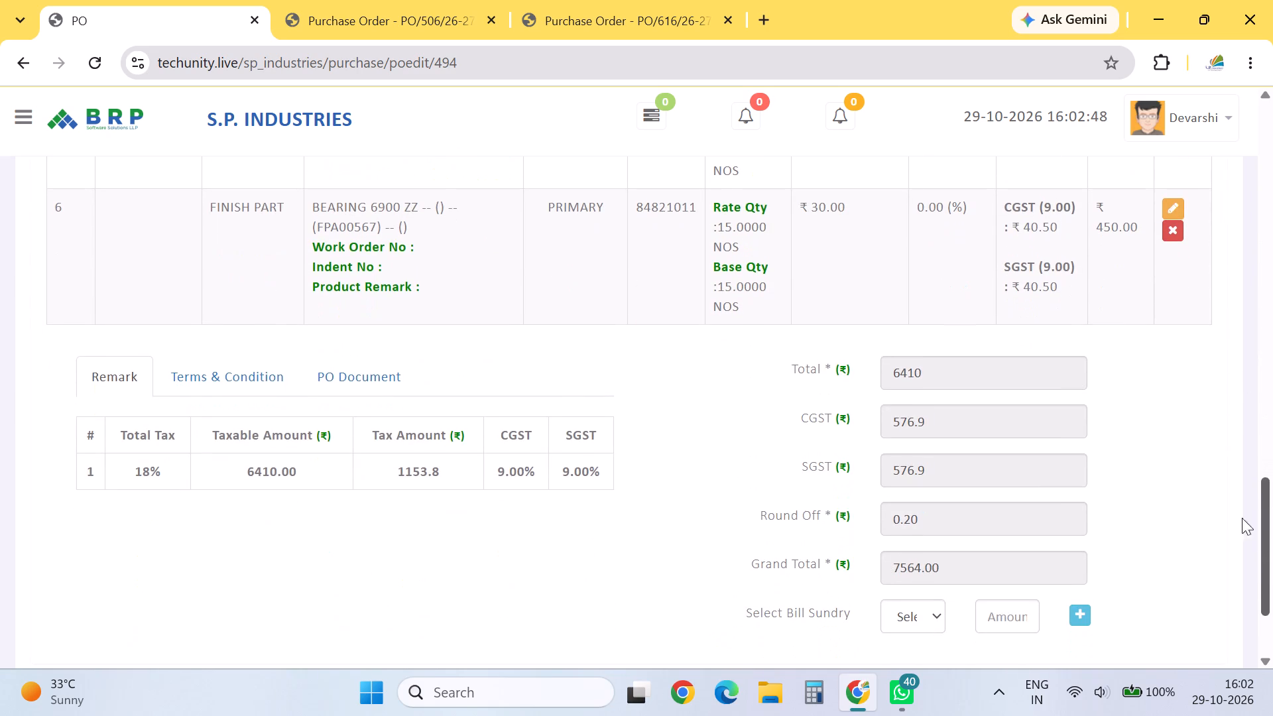
{"action": "left_click", "coordinate": [1171, 229]}
{"action": "left_click", "coordinate": [723, 187]}
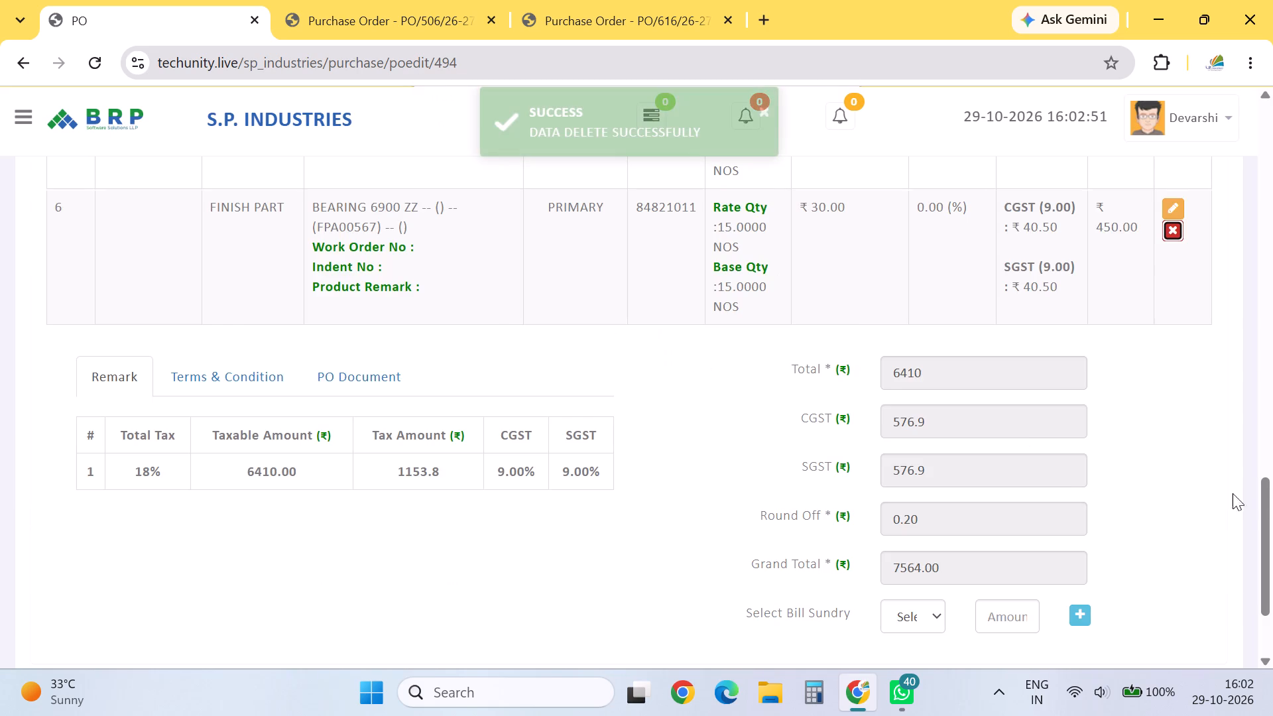
{"action": "left_click_drag", "start_coordinate": [1272, 512], "coordinate": [1272, 587]}
{"action": "left_click", "coordinate": [357, 557]}
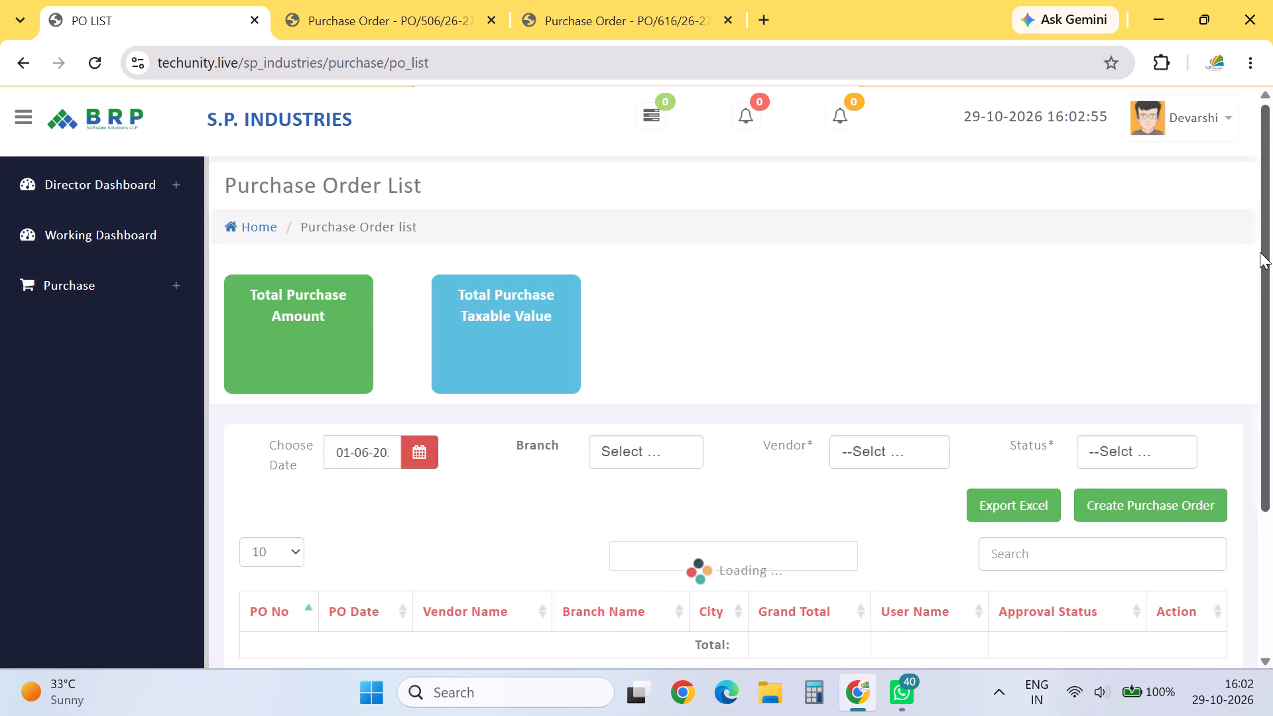
Search the reloaded purchase order list for INTER.
{"action": "left_click_drag", "start_coordinate": [1260, 252], "coordinate": [1272, 361]}
{"action": "left_click", "coordinate": [1051, 267]}
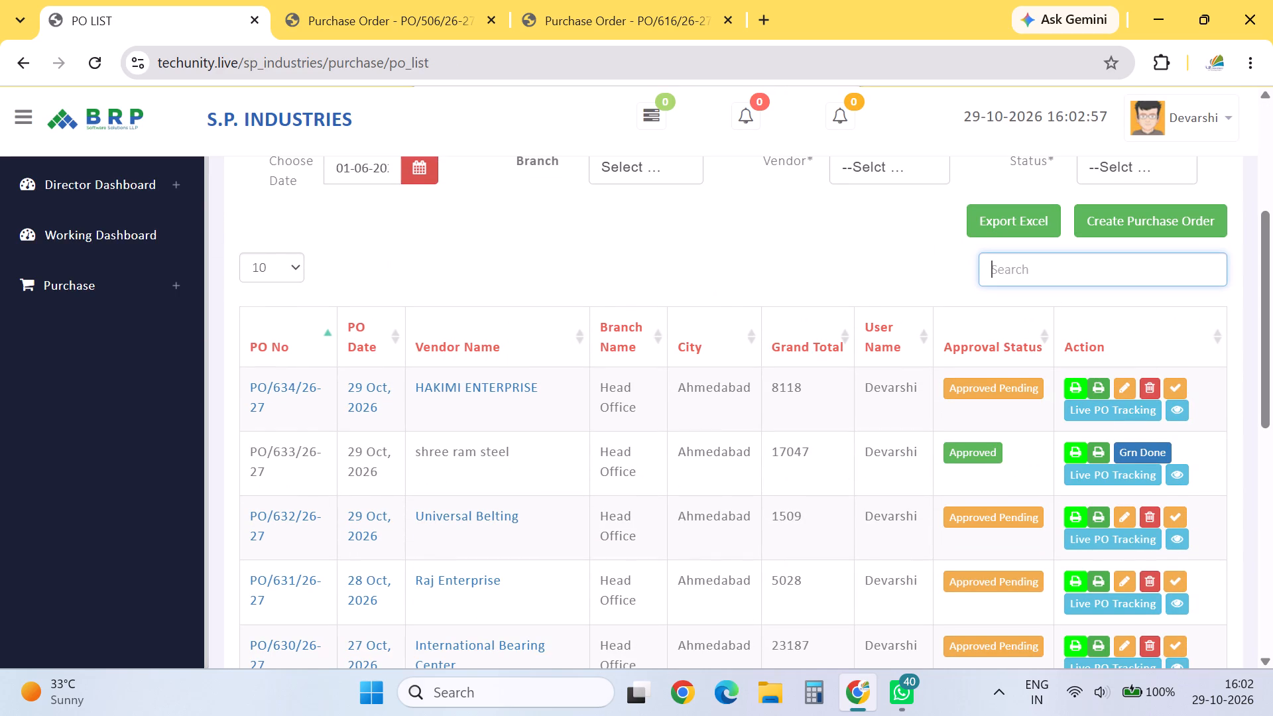
{"action": "type", "text": "INTER"}
{"action": "key", "text": "Return"}
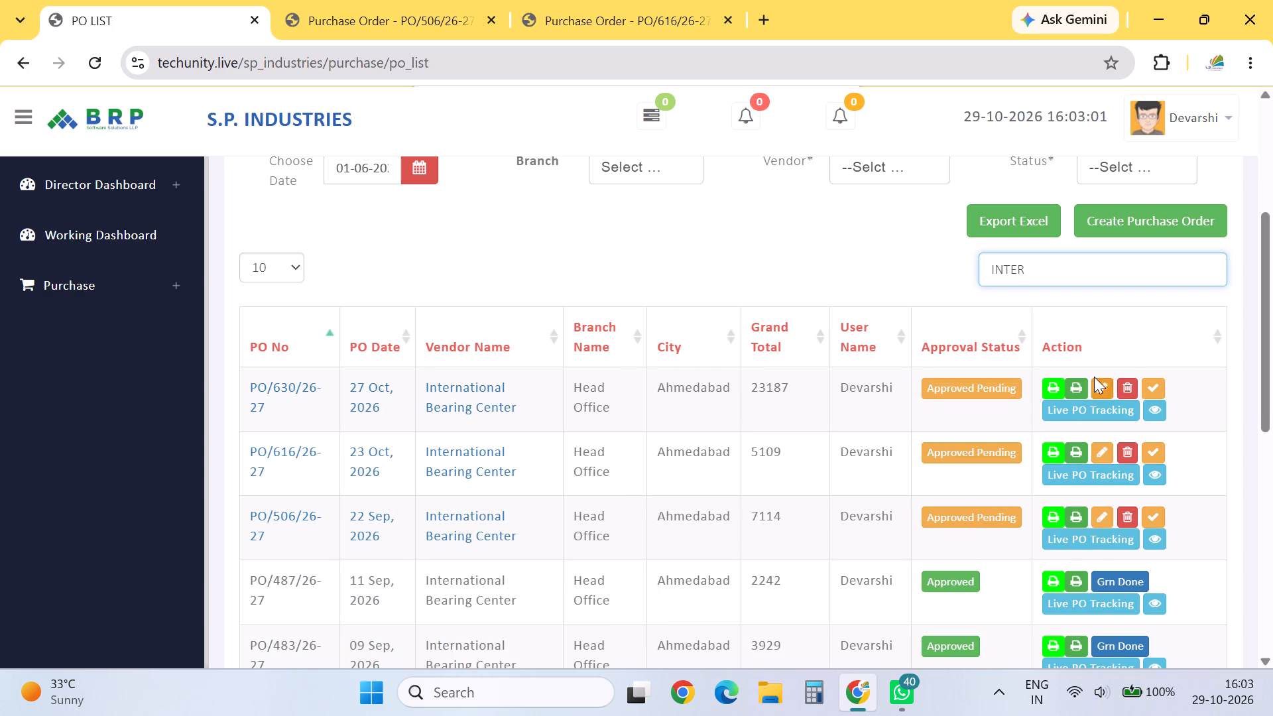
Open PO/630/26-27 for editing, examine its item lines and totals, and go back to the list without submitting.
{"action": "left_click", "coordinate": [1101, 381]}
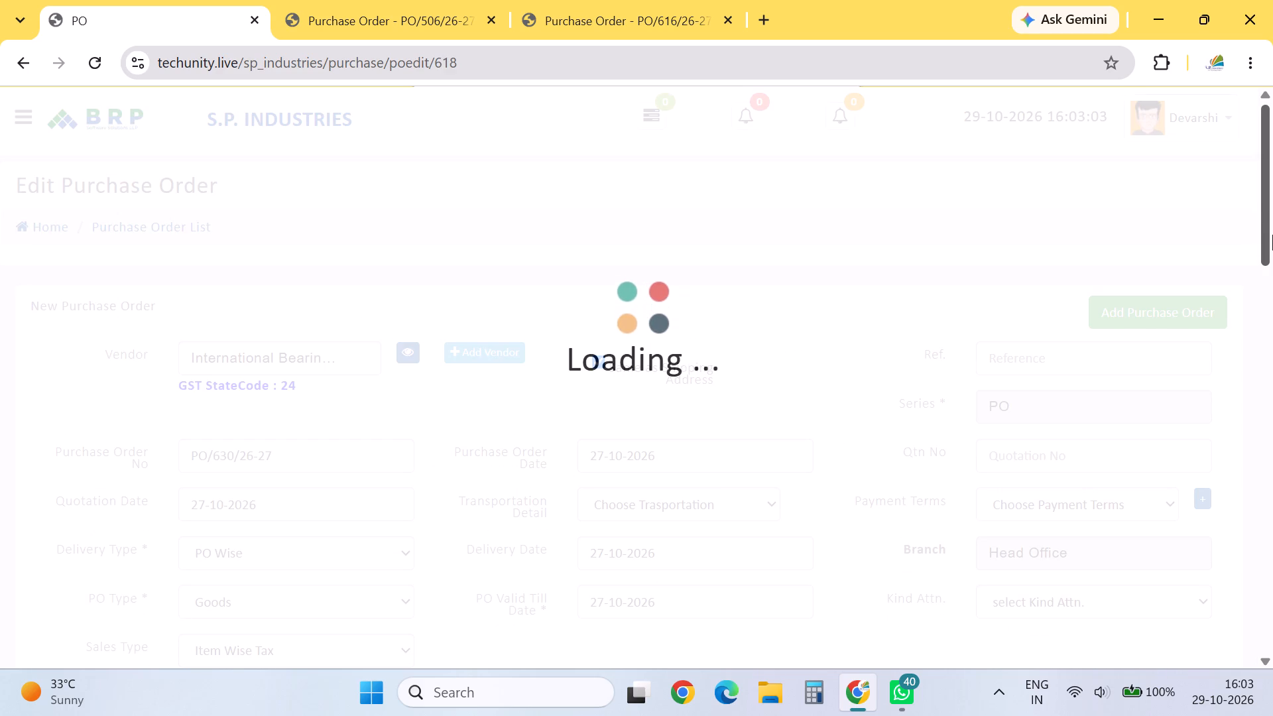
{"action": "left_click_drag", "start_coordinate": [1272, 235], "coordinate": [1272, 387]}
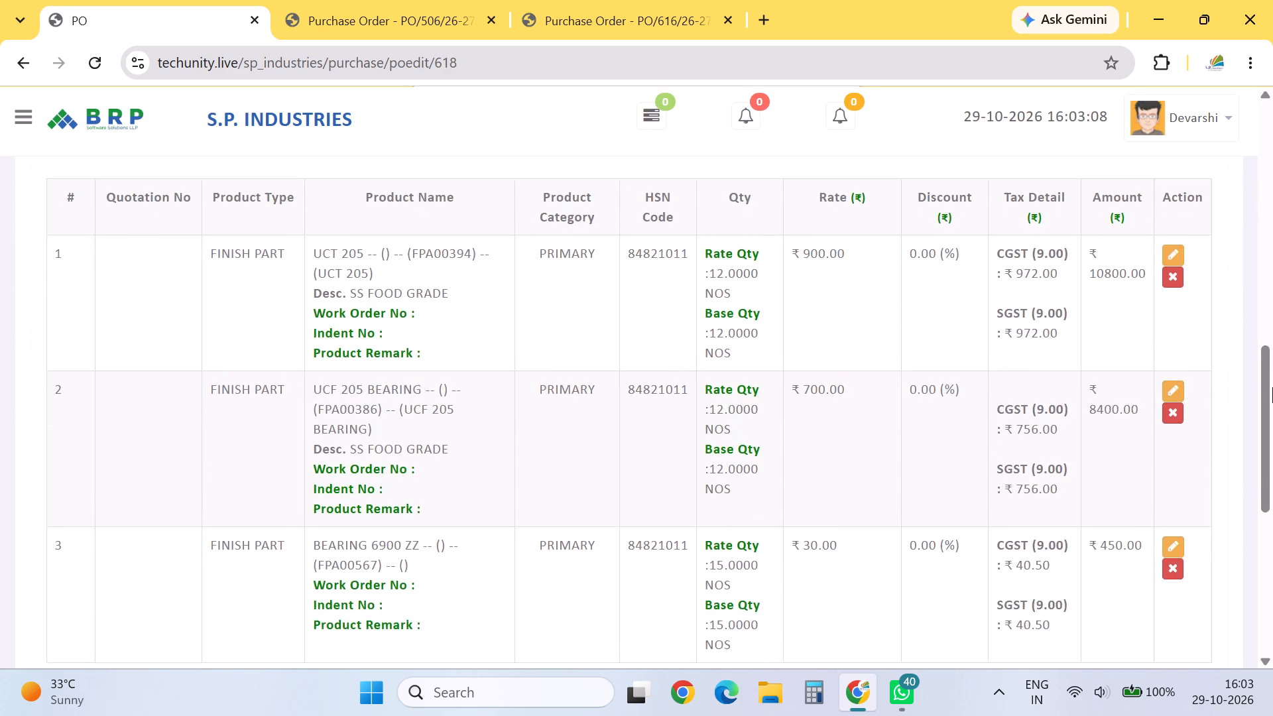
{"action": "left_click_drag", "start_coordinate": [1272, 387], "coordinate": [1271, 467]}
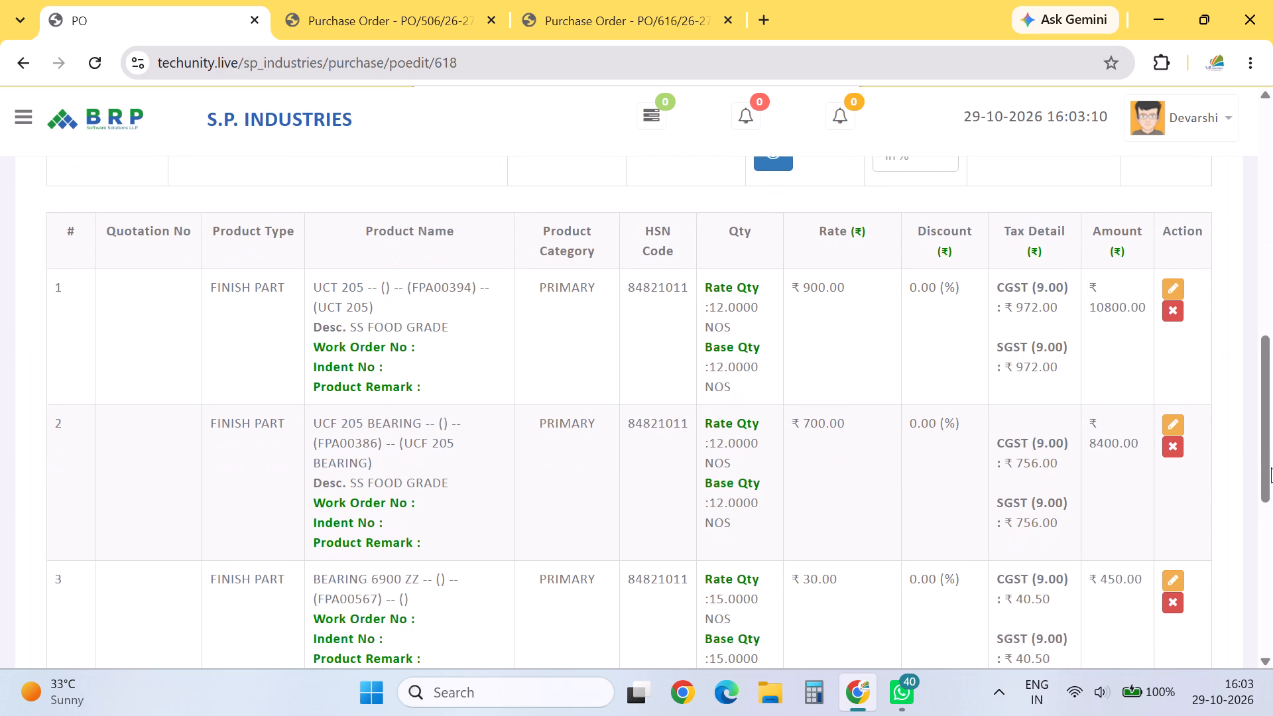
{"action": "left_click_drag", "start_coordinate": [1271, 467], "coordinate": [1266, 597]}
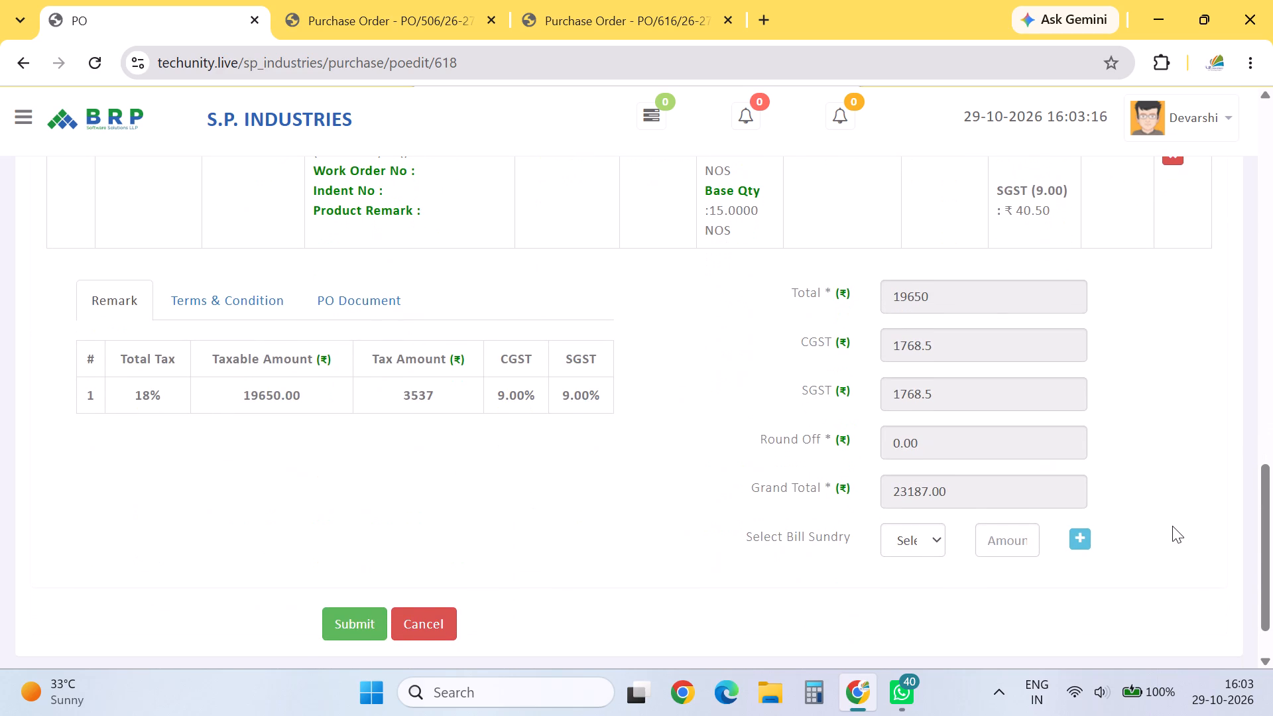
{"action": "left_click", "coordinate": [21, 58]}
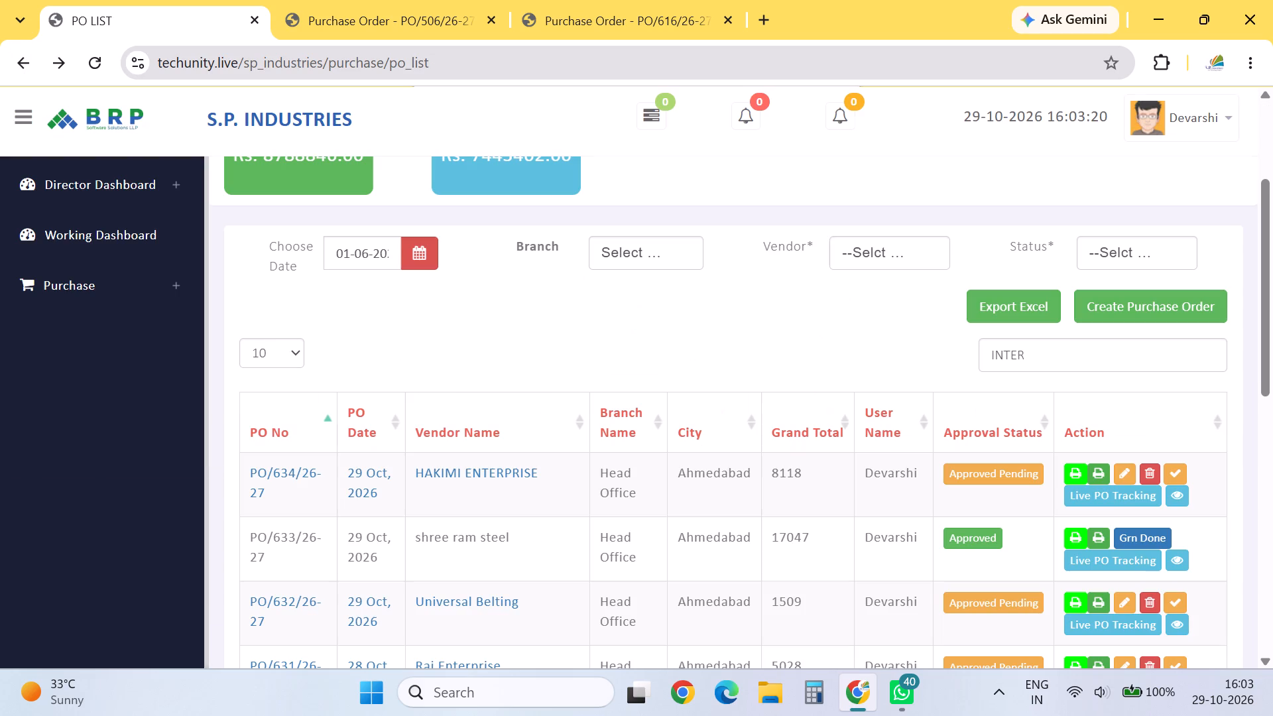
Reapply the INTER search to the purchase order list.
{"action": "left_click", "coordinate": [1040, 355]}
{"action": "key", "text": "Return"}
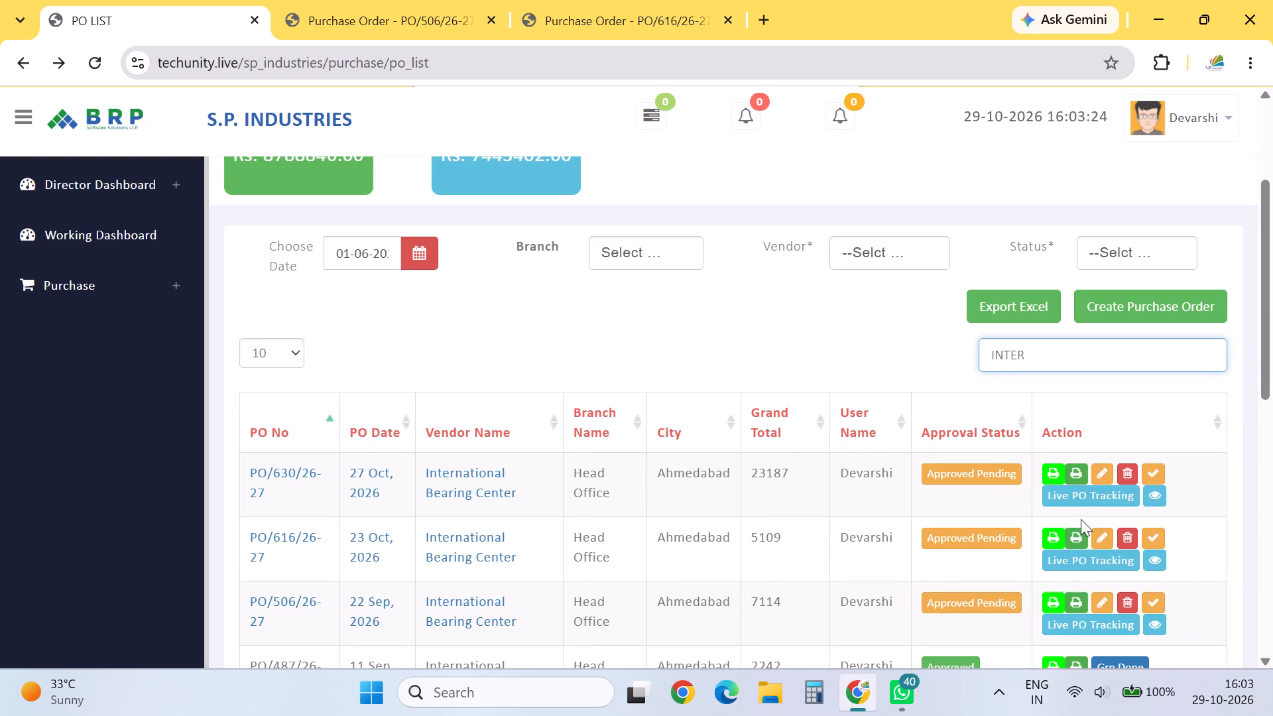
Open the common purchase order print of PO/616/26-27 and close the two older print tabs.
{"action": "left_click", "coordinate": [1081, 537]}
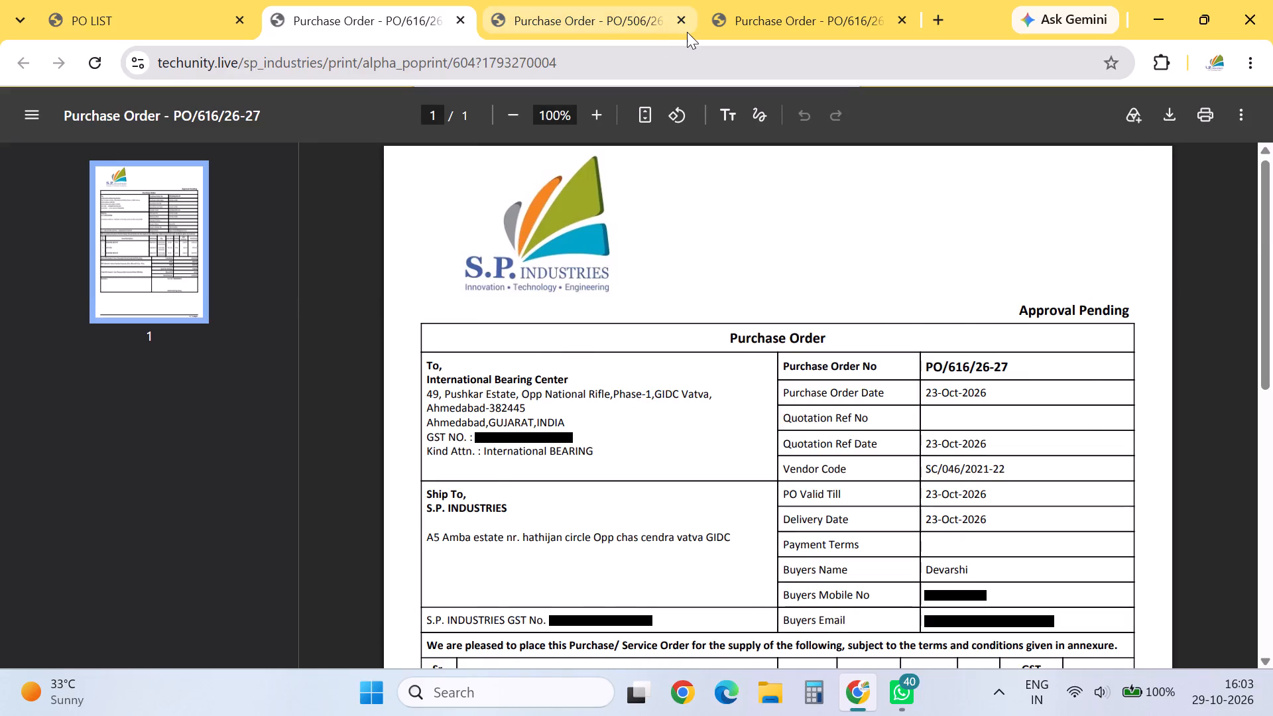
{"action": "left_click", "coordinate": [687, 32]}
{"action": "left_click", "coordinate": [683, 13]}
{"action": "left_click", "coordinate": [683, 20]}
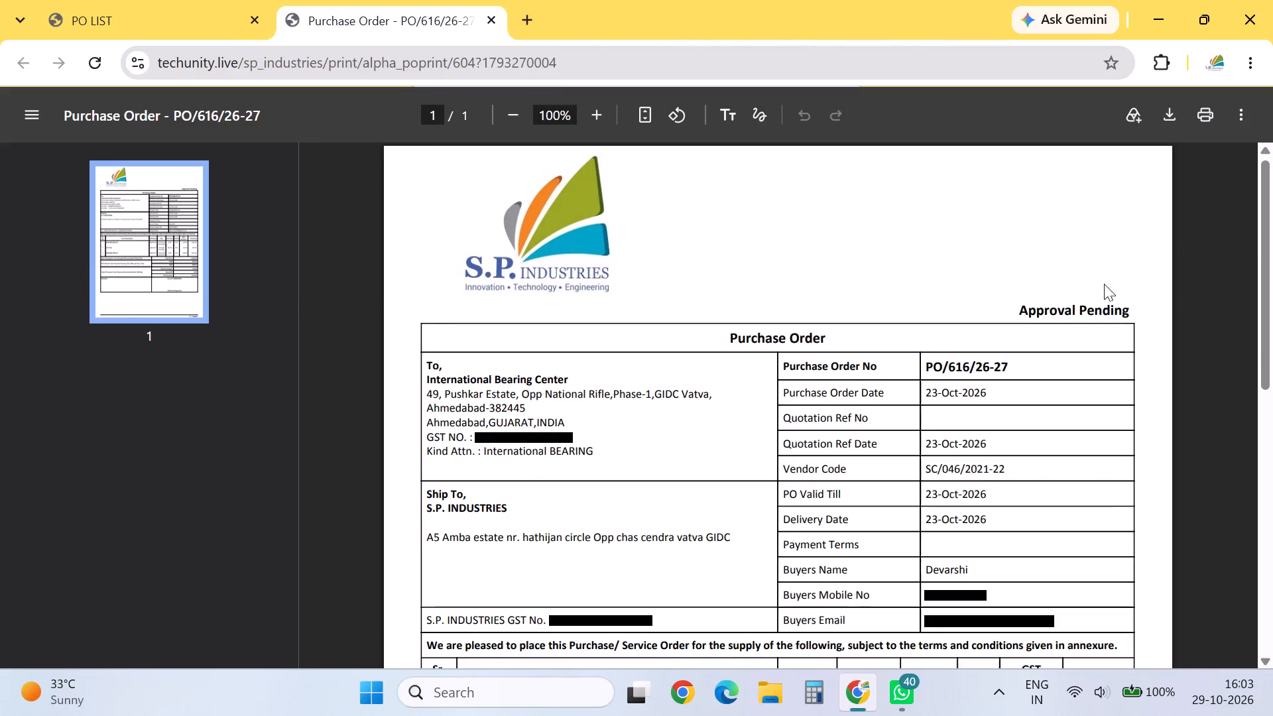
Examine the item lines and amounts in the PO/616/26-27 print, and return to the purchase order list.
{"action": "left_click_drag", "start_coordinate": [1265, 252], "coordinate": [1272, 392]}
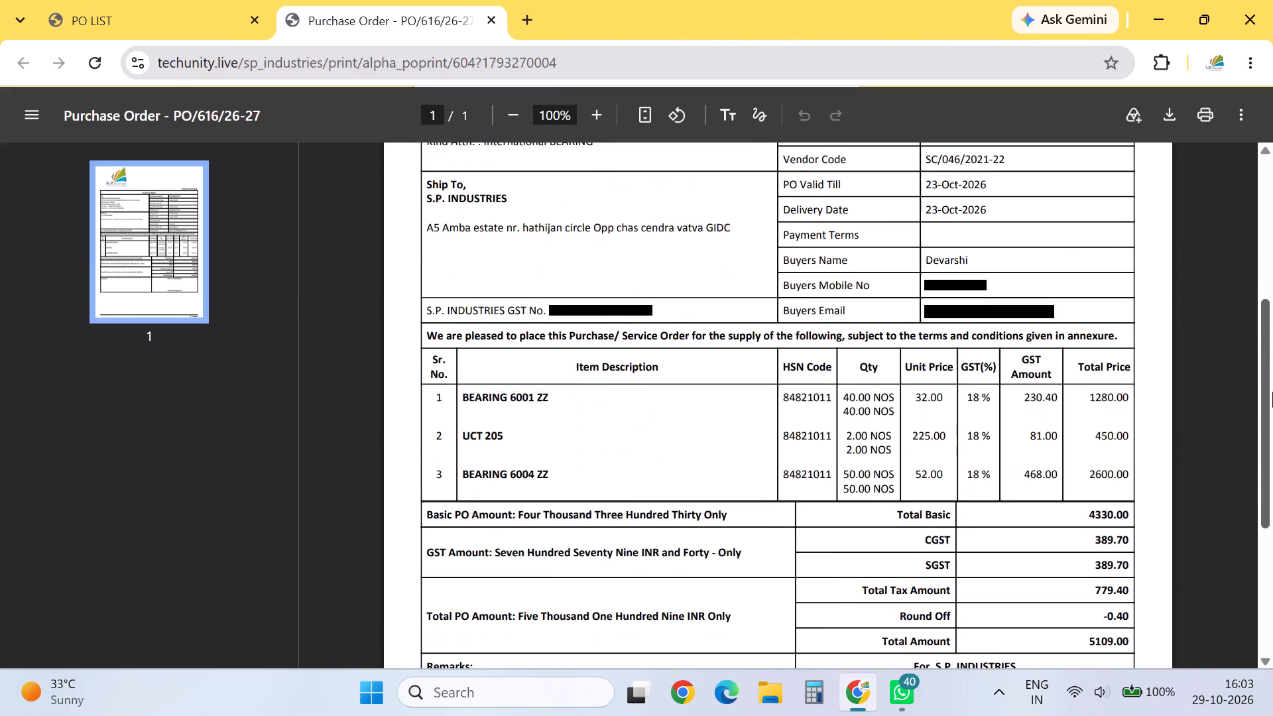
{"action": "left_click_drag", "start_coordinate": [1272, 392], "coordinate": [1272, 401]}
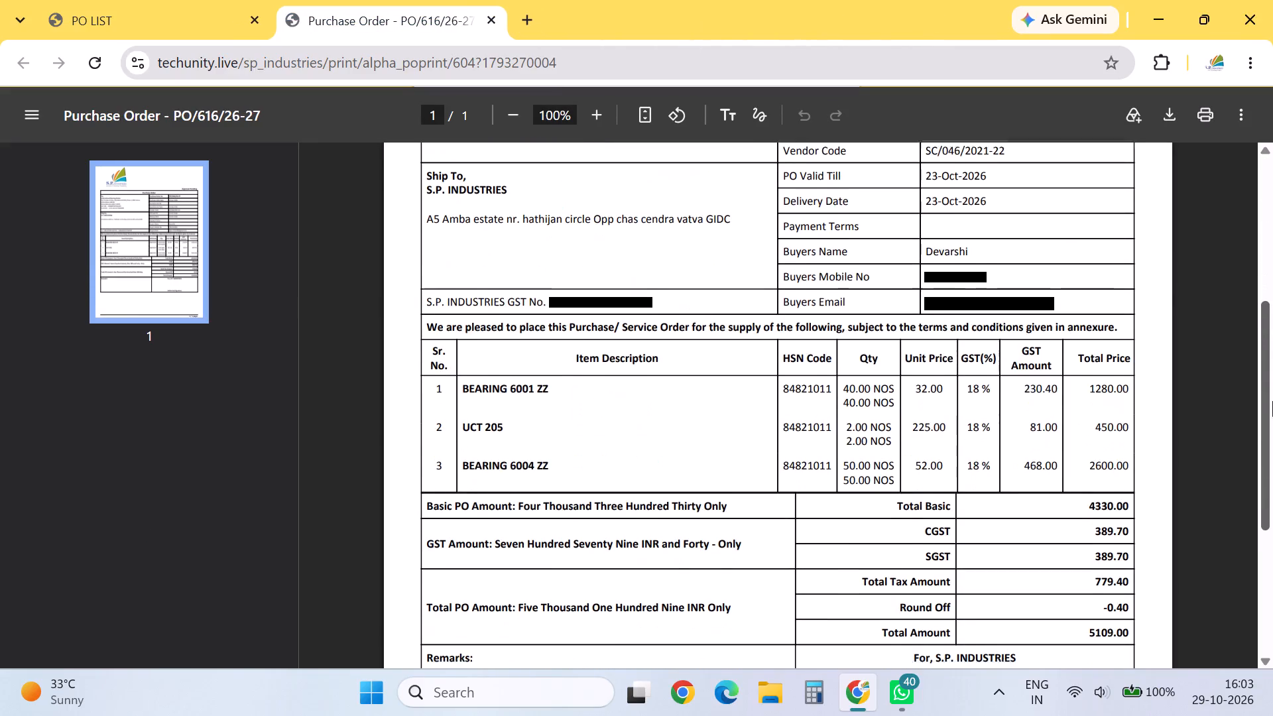
{"action": "left_click_drag", "start_coordinate": [1272, 401], "coordinate": [1269, 417]}
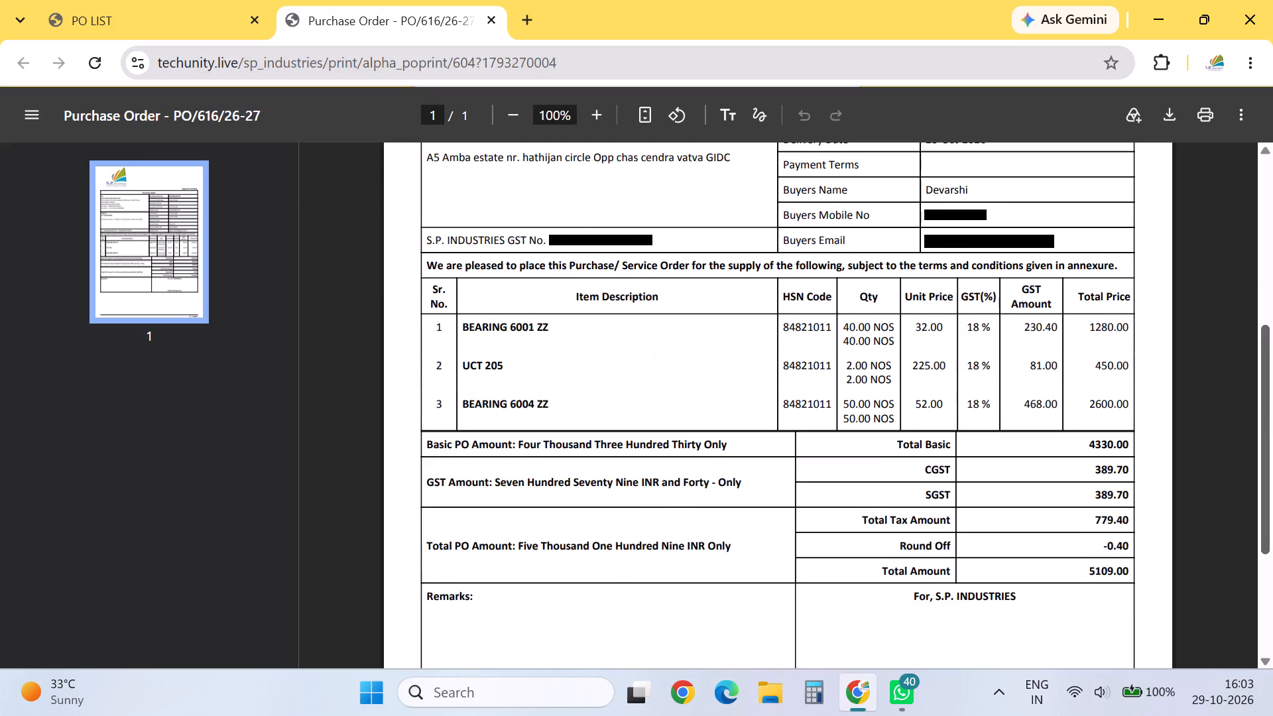
{"action": "left_click", "coordinate": [164, 8]}
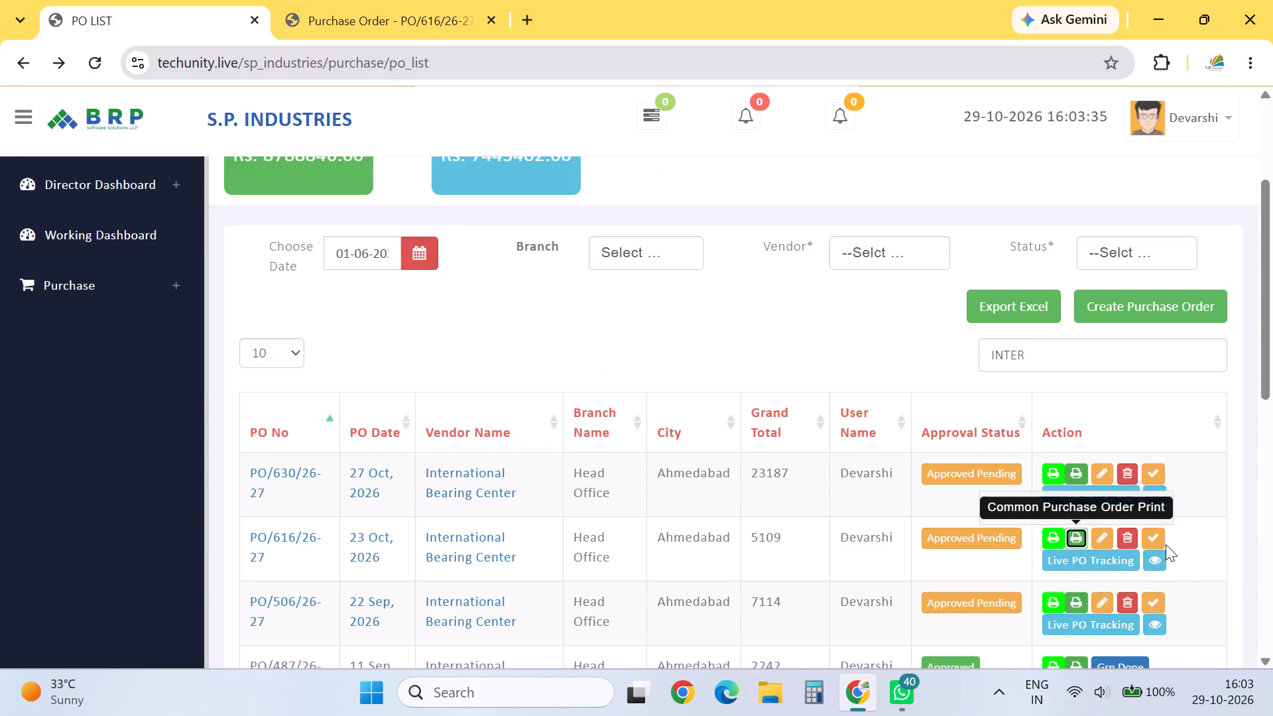
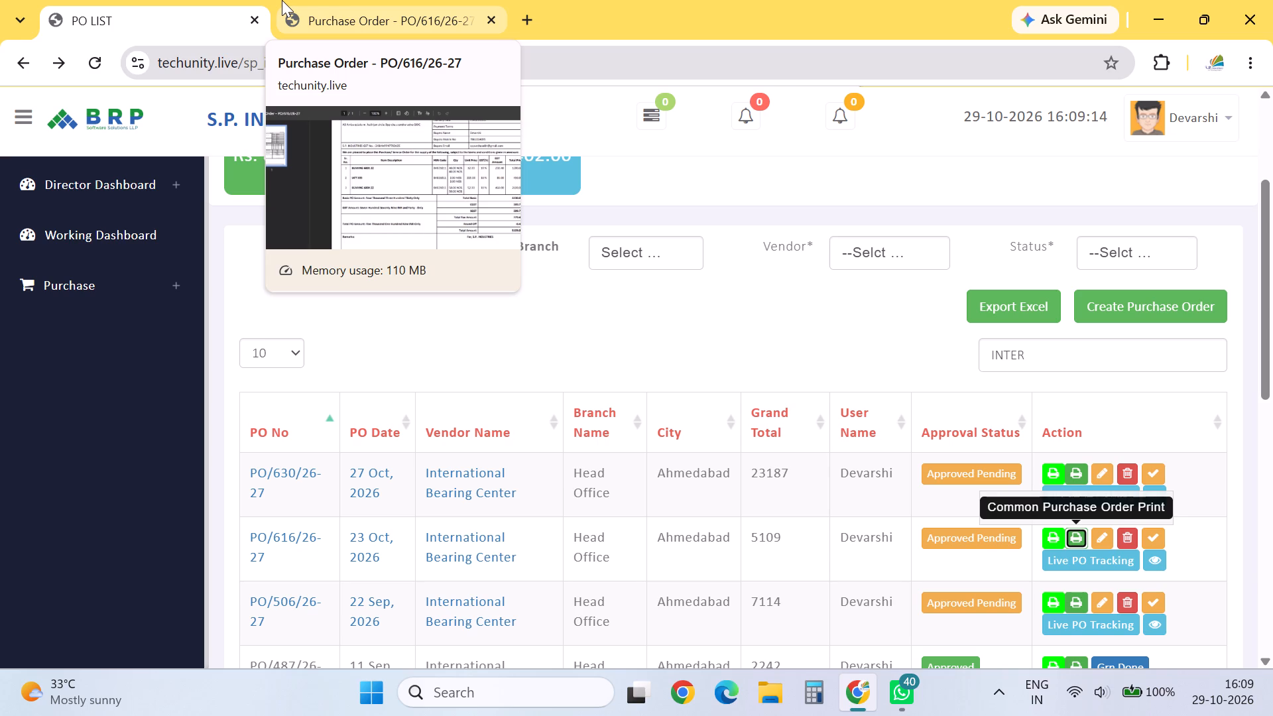
Close the PO/616/26-27 print and go back to the purchase order list, leaving no extra tabs open.
{"action": "left_click", "coordinate": [313, 8]}
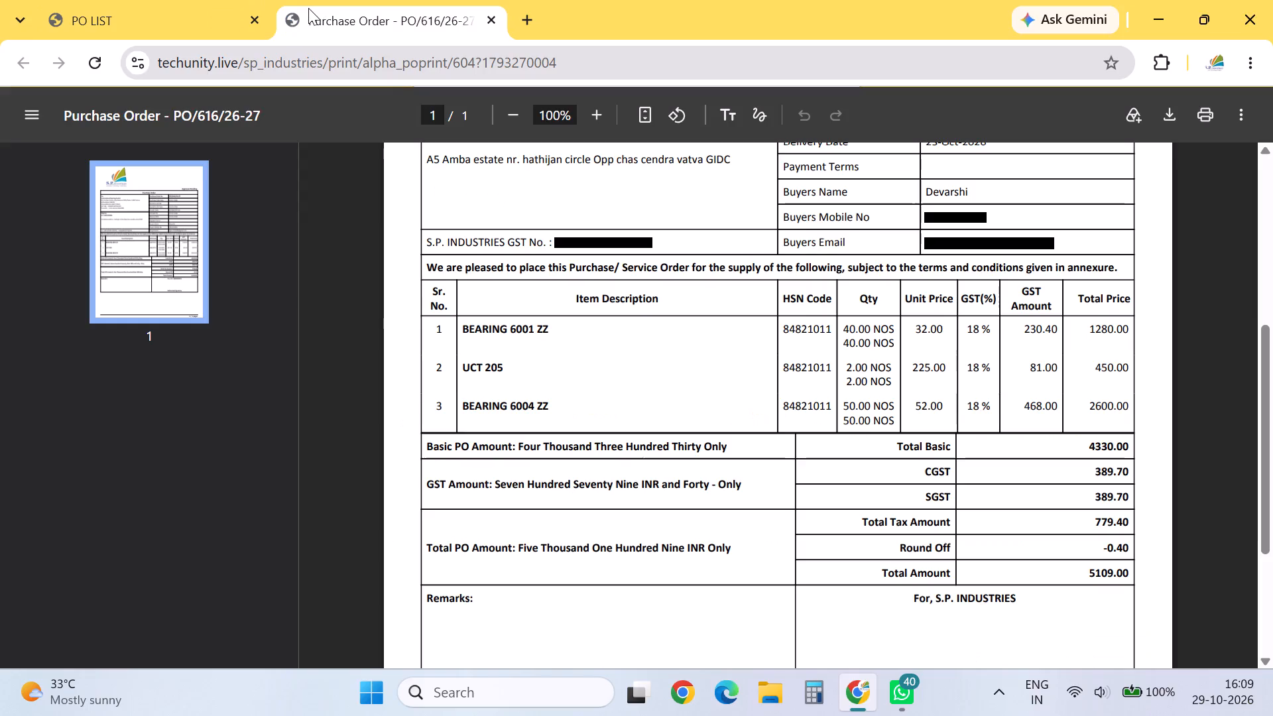
{"action": "left_click", "coordinate": [490, 25]}
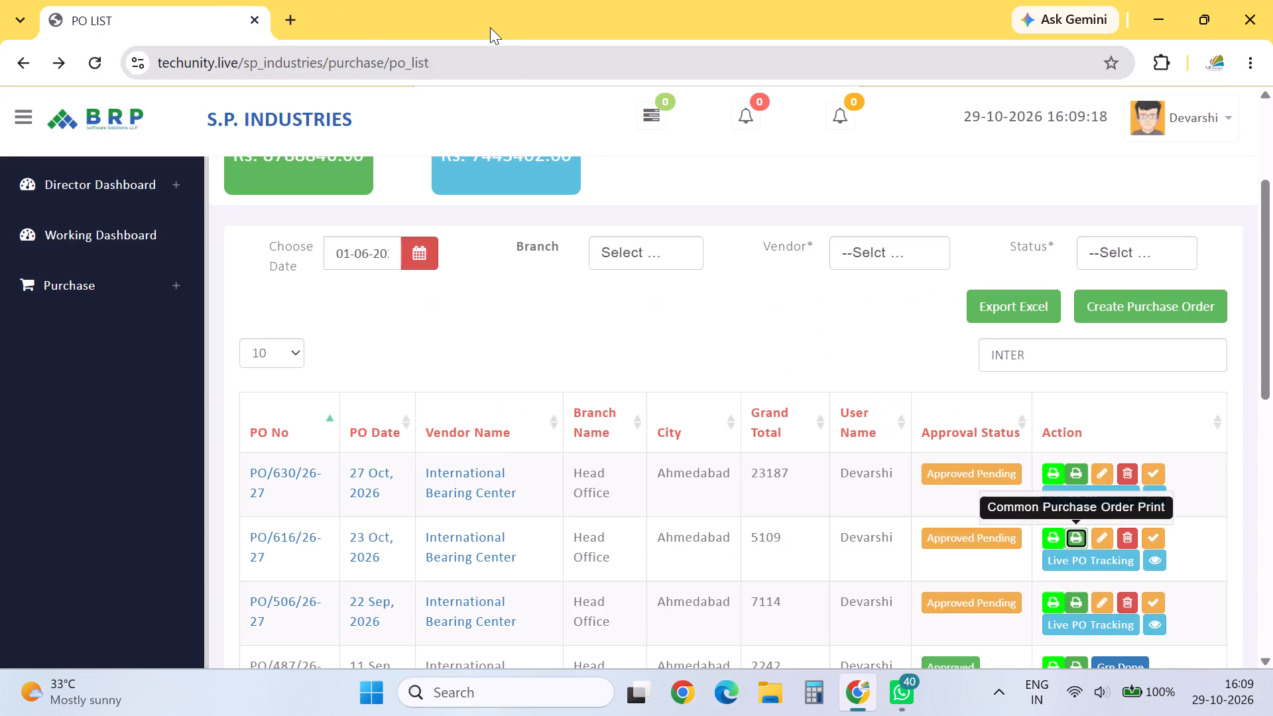
{"action": "left_click", "coordinate": [279, 15]}
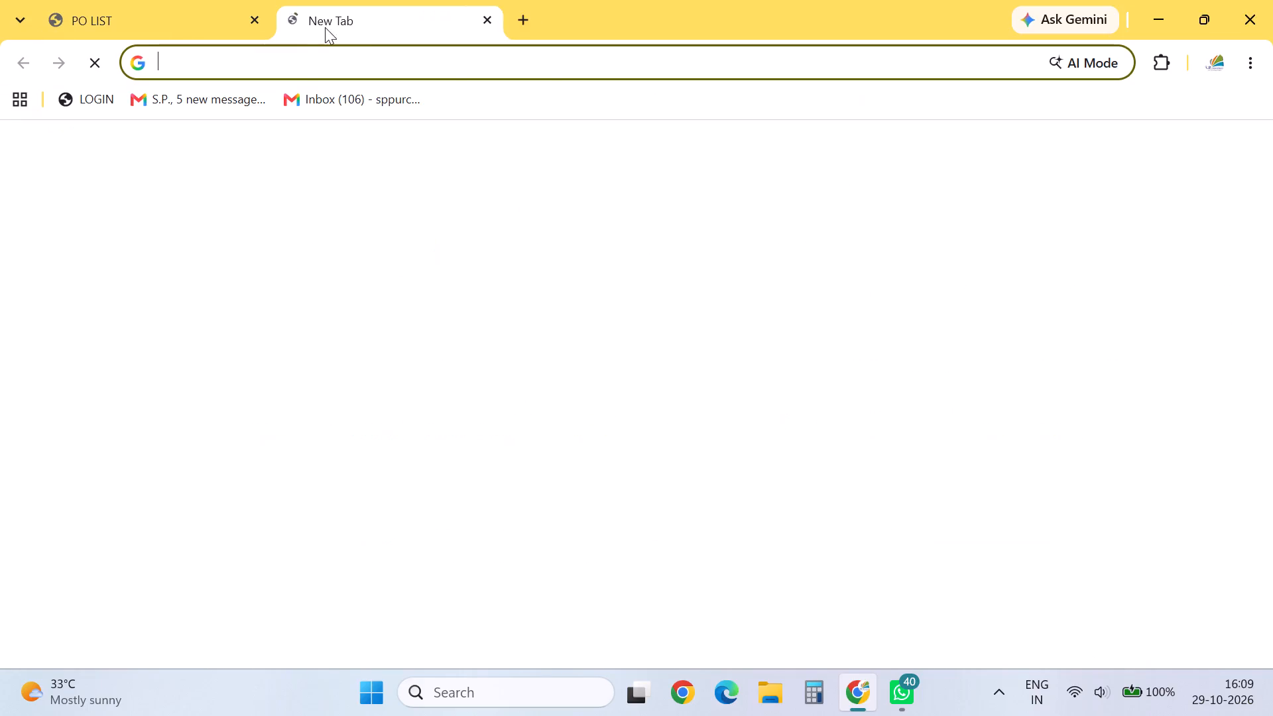
{"action": "left_click", "coordinate": [491, 24]}
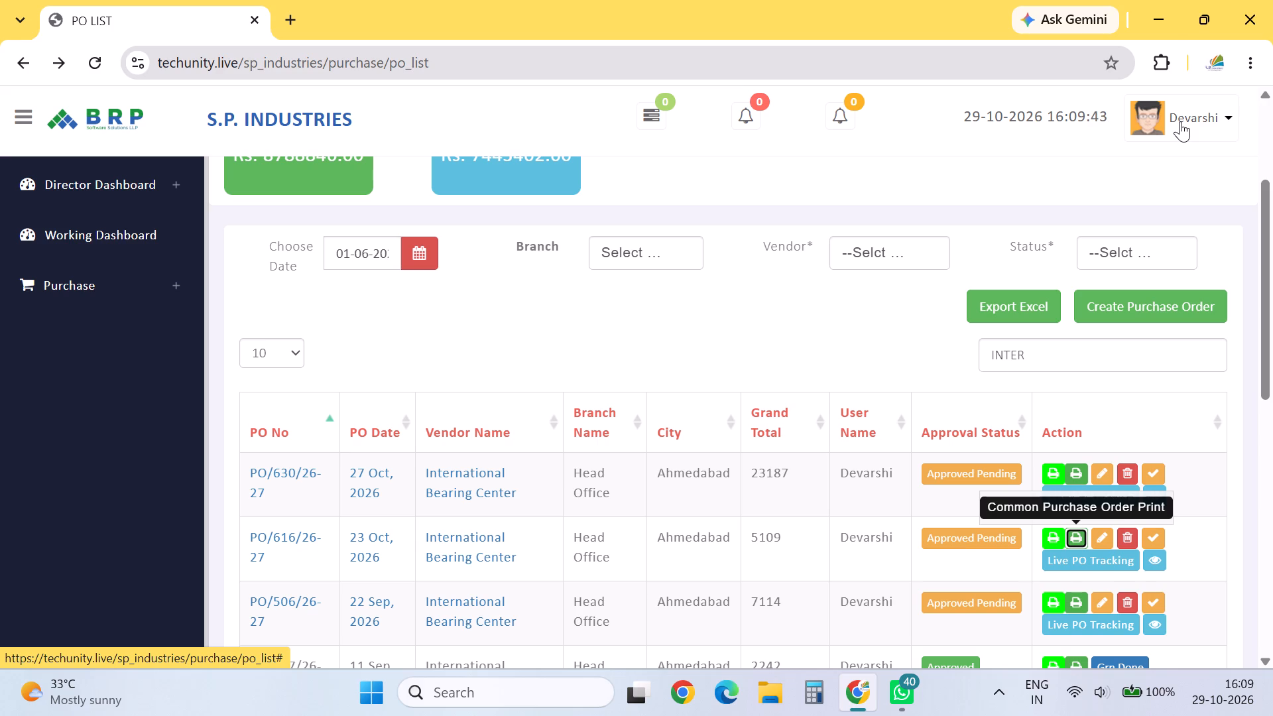
Open the INTER search term of the purchase order list for editing.
{"action": "left_click", "coordinate": [1069, 360]}
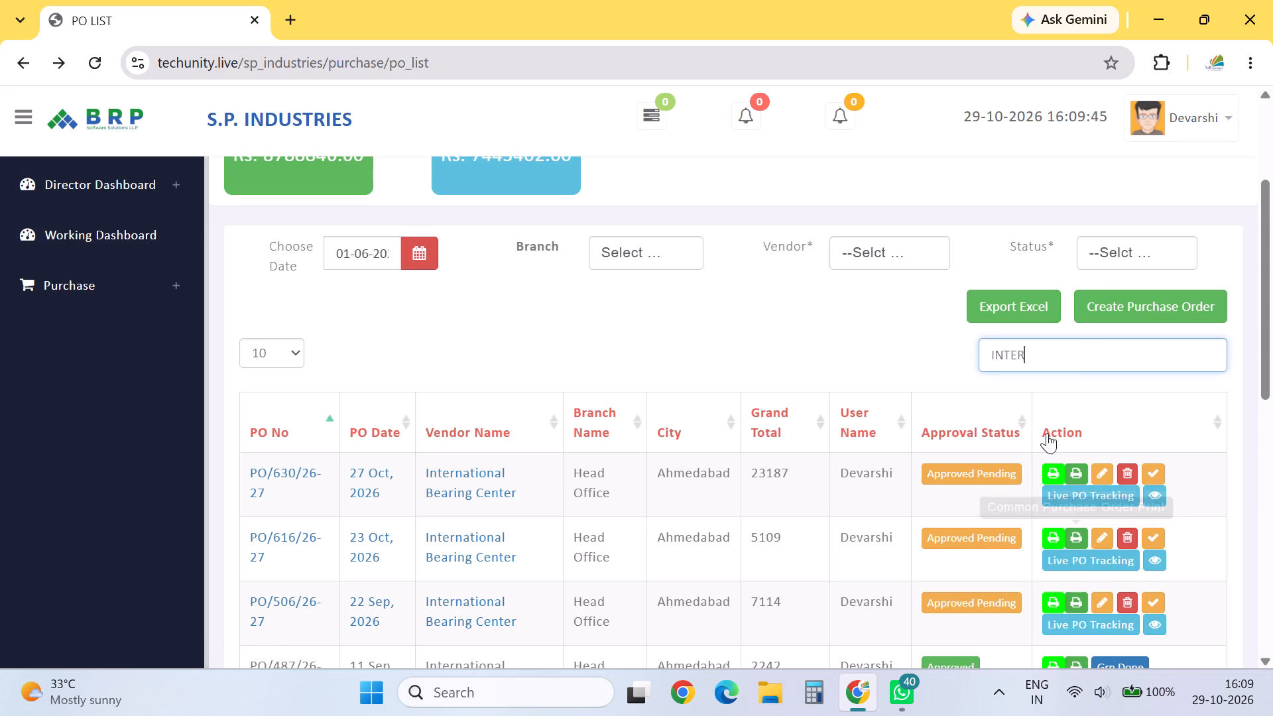
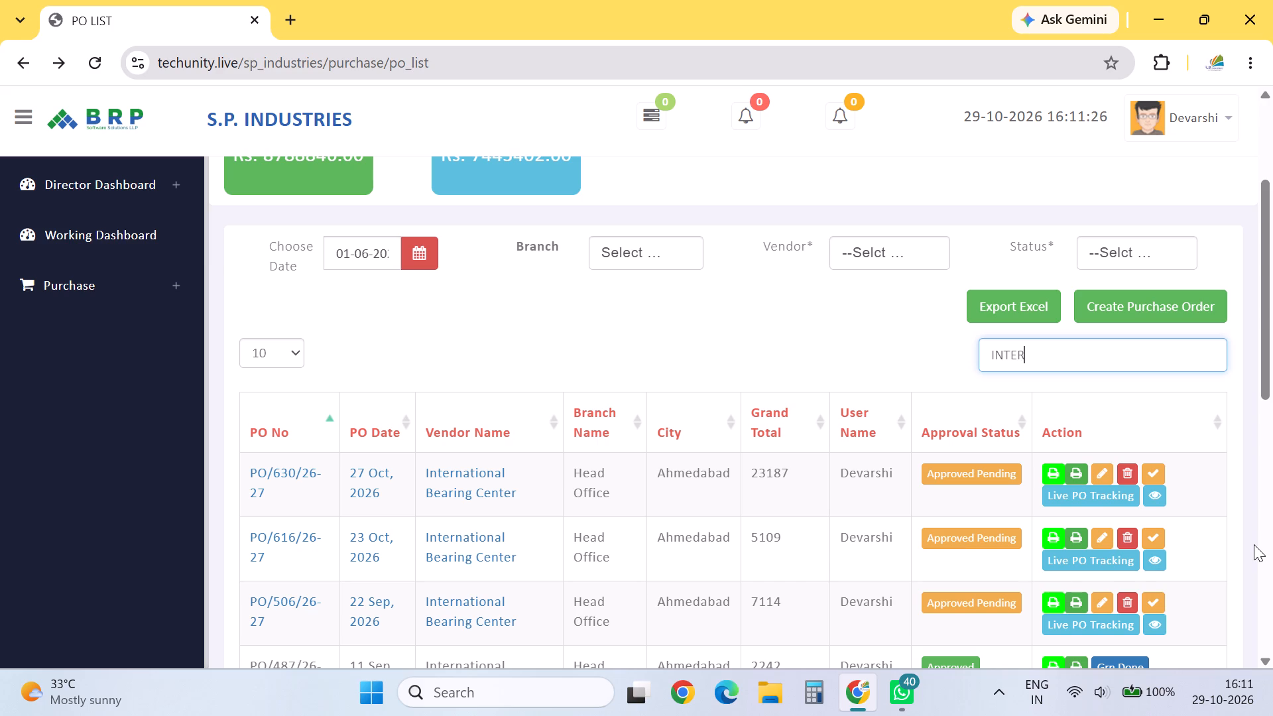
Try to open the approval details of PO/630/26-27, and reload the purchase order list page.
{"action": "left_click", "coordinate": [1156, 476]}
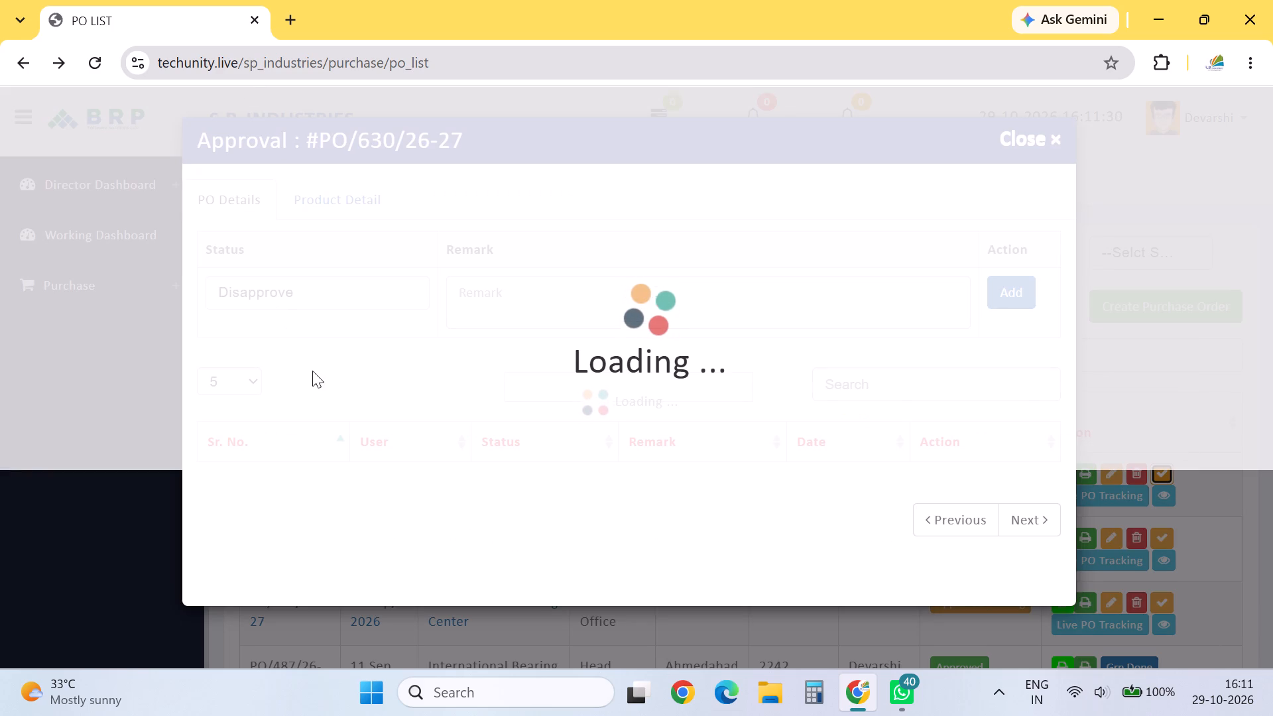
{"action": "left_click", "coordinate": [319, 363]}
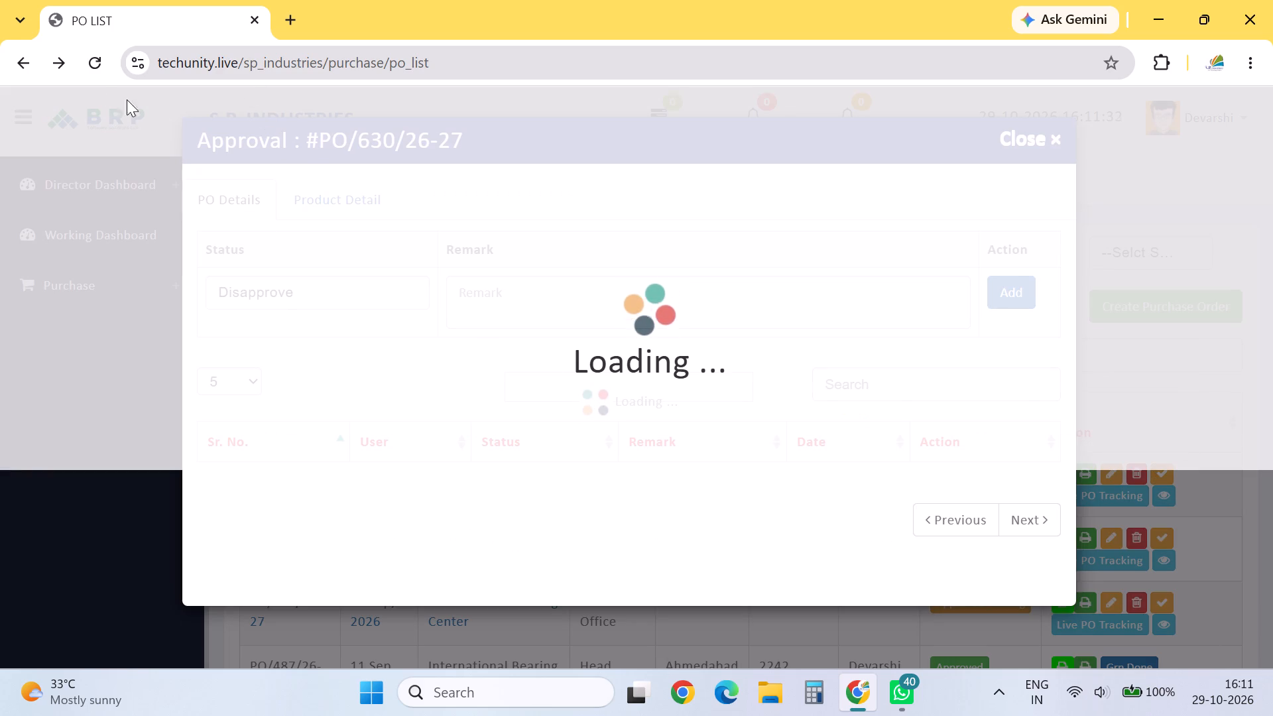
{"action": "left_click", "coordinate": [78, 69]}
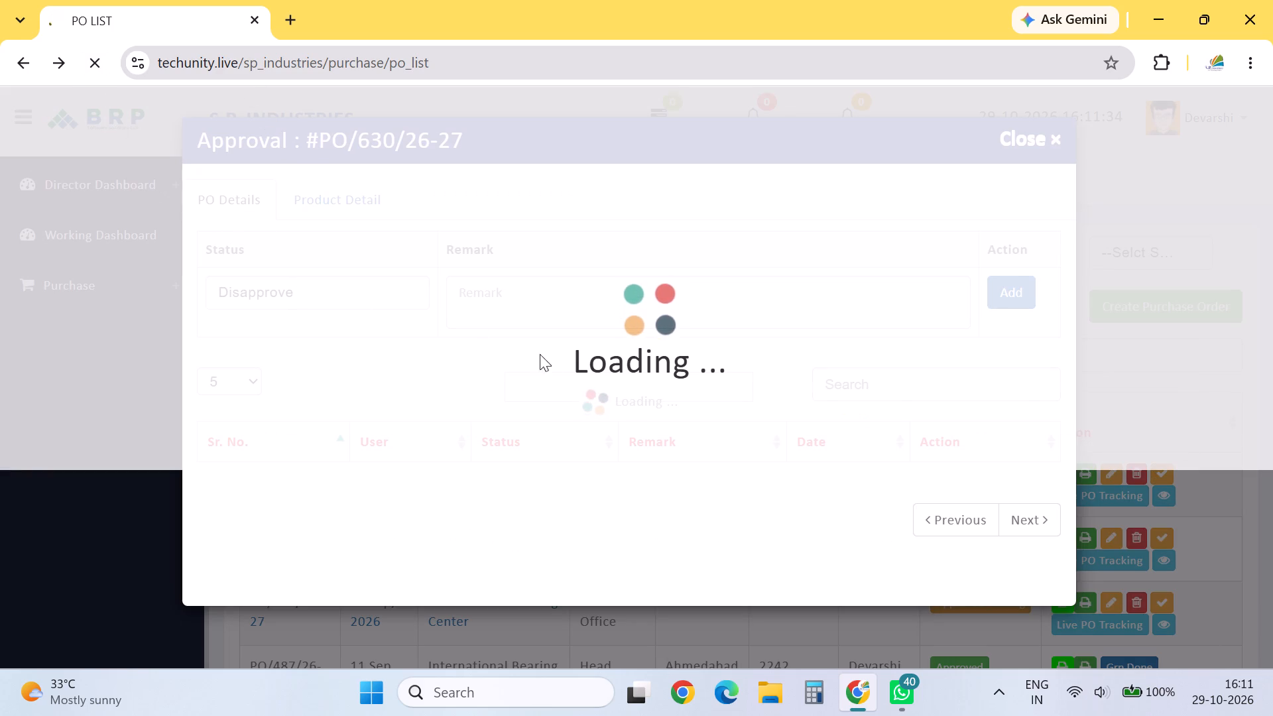
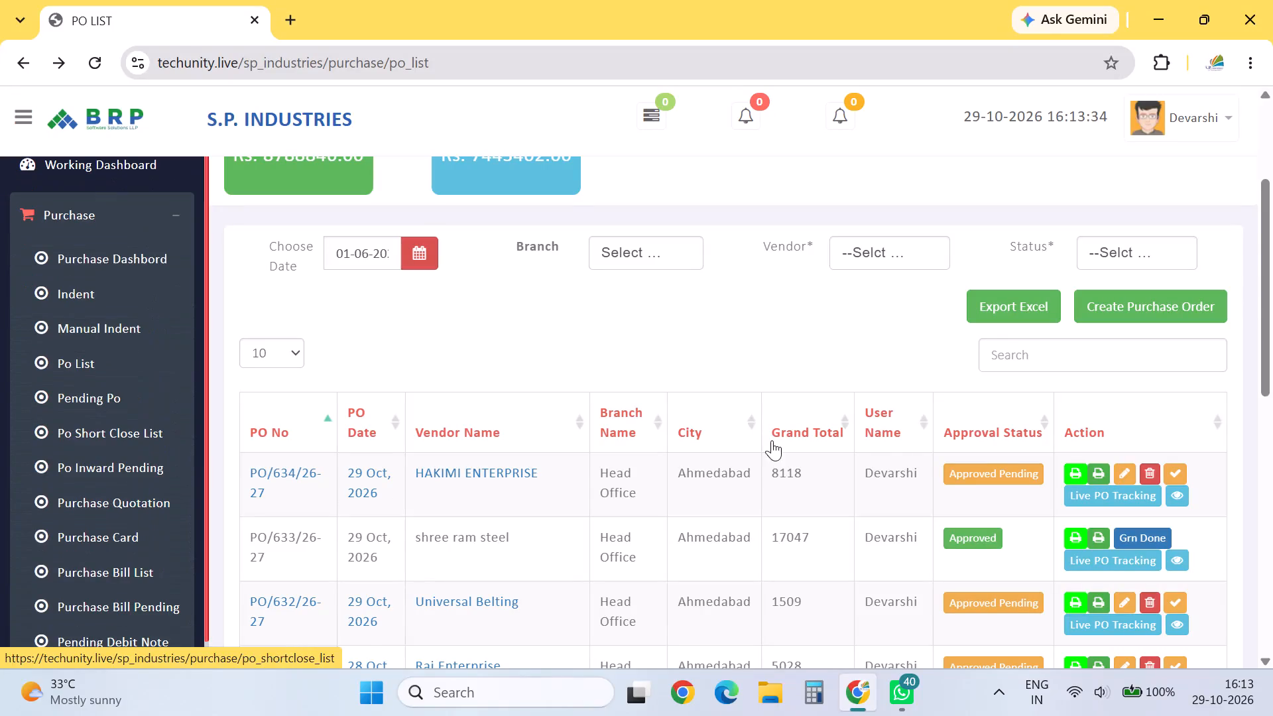
Search the purchase order list for INTER and record an Approve status for International Bearing Center's order PO/630/26-27.
{"action": "left_click", "coordinate": [1020, 351]}
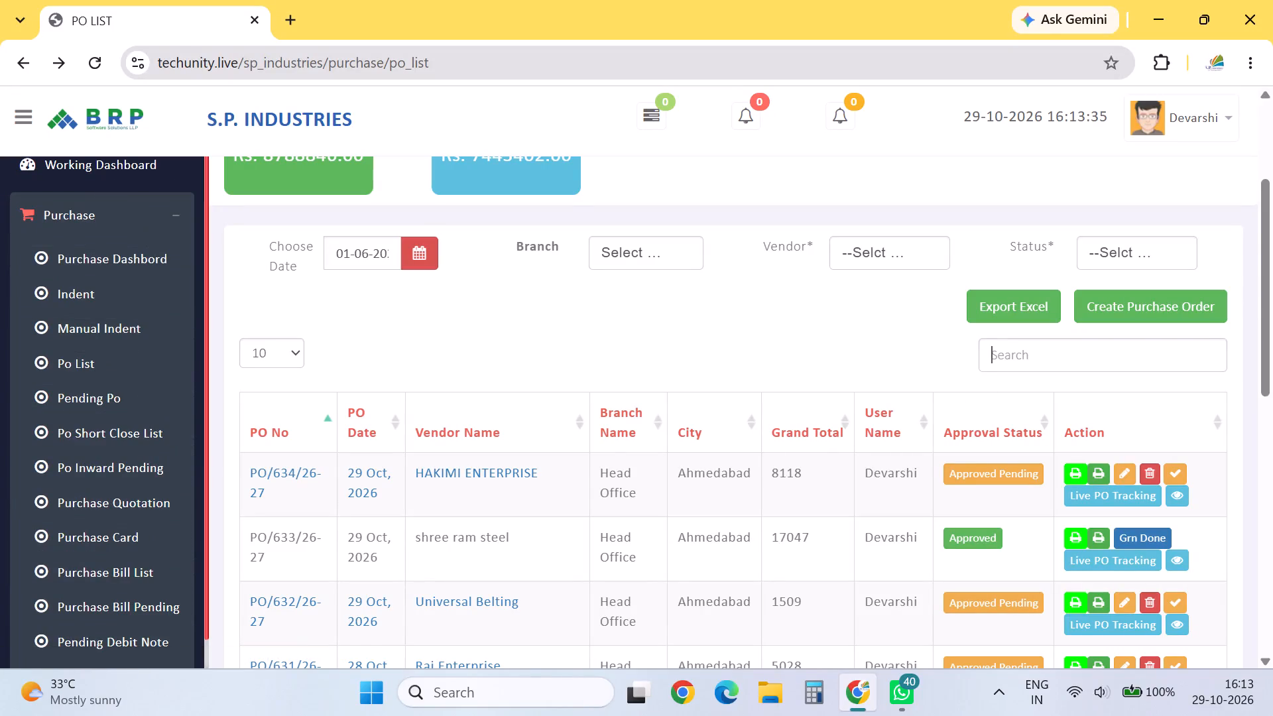
{"action": "key", "text": "6"}
{"action": "key", "text": "BackSpace"}
{"action": "type", "text": "INTER"}
{"action": "key", "text": "Return"}
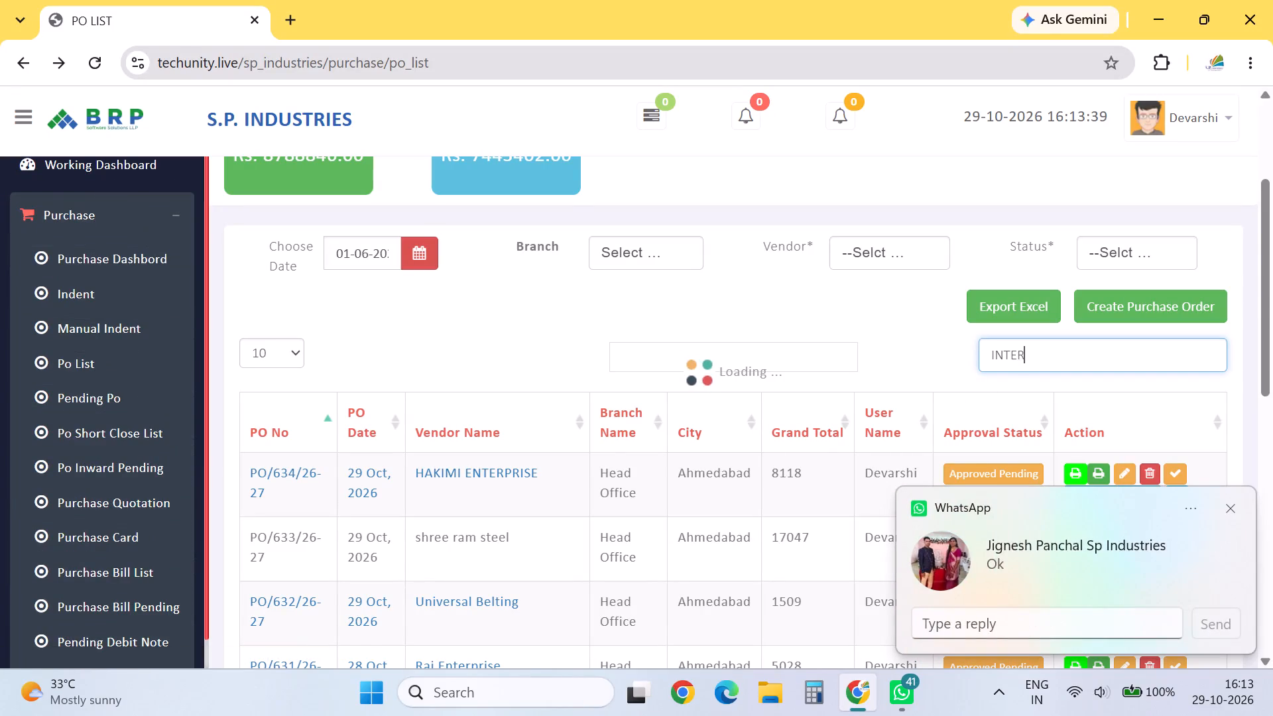
{"action": "left_click", "coordinate": [1227, 509]}
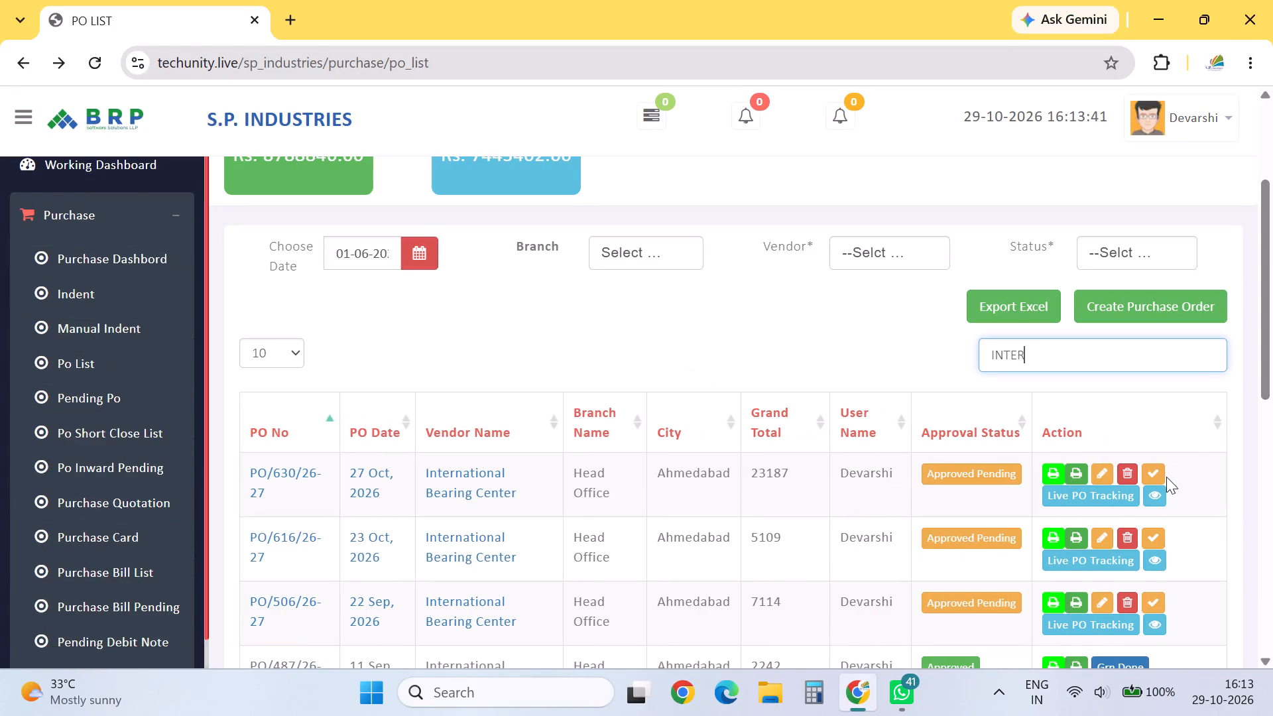
{"action": "left_click", "coordinate": [1156, 470]}
{"action": "left_click", "coordinate": [290, 476]}
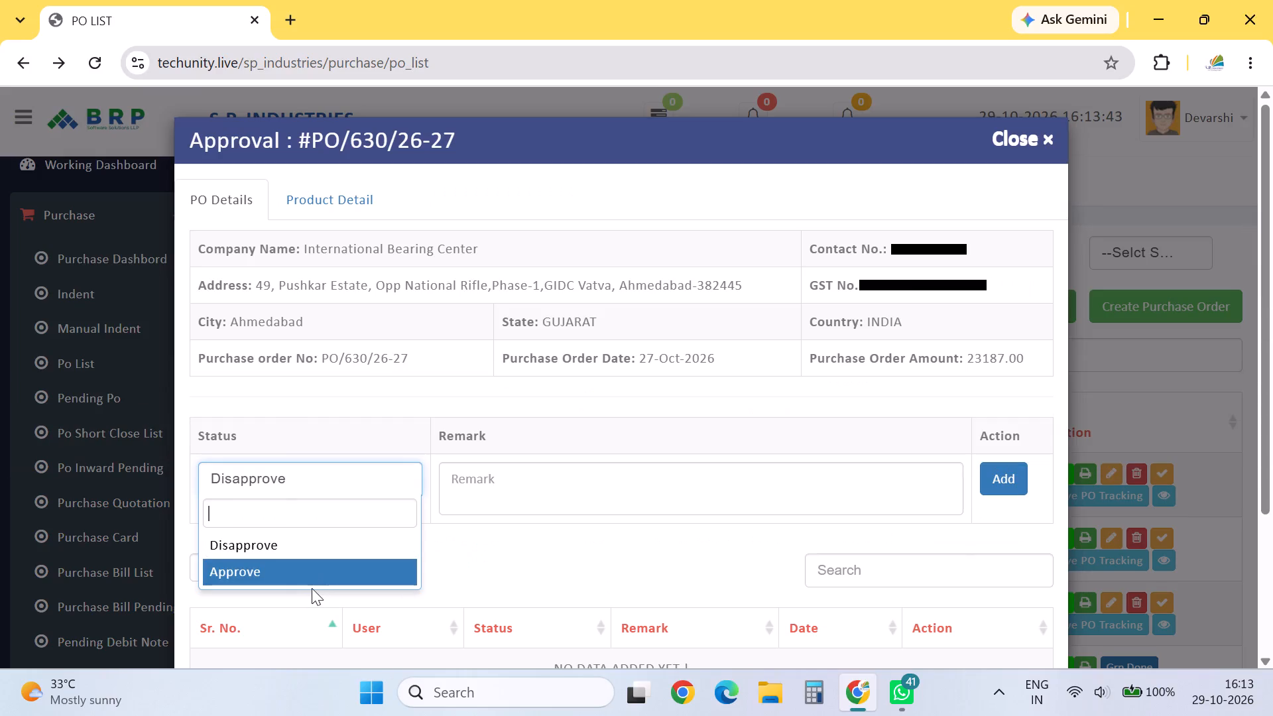
{"action": "left_click", "coordinate": [312, 588]}
{"action": "left_click", "coordinate": [294, 569]}
{"action": "left_click", "coordinate": [1020, 475]}
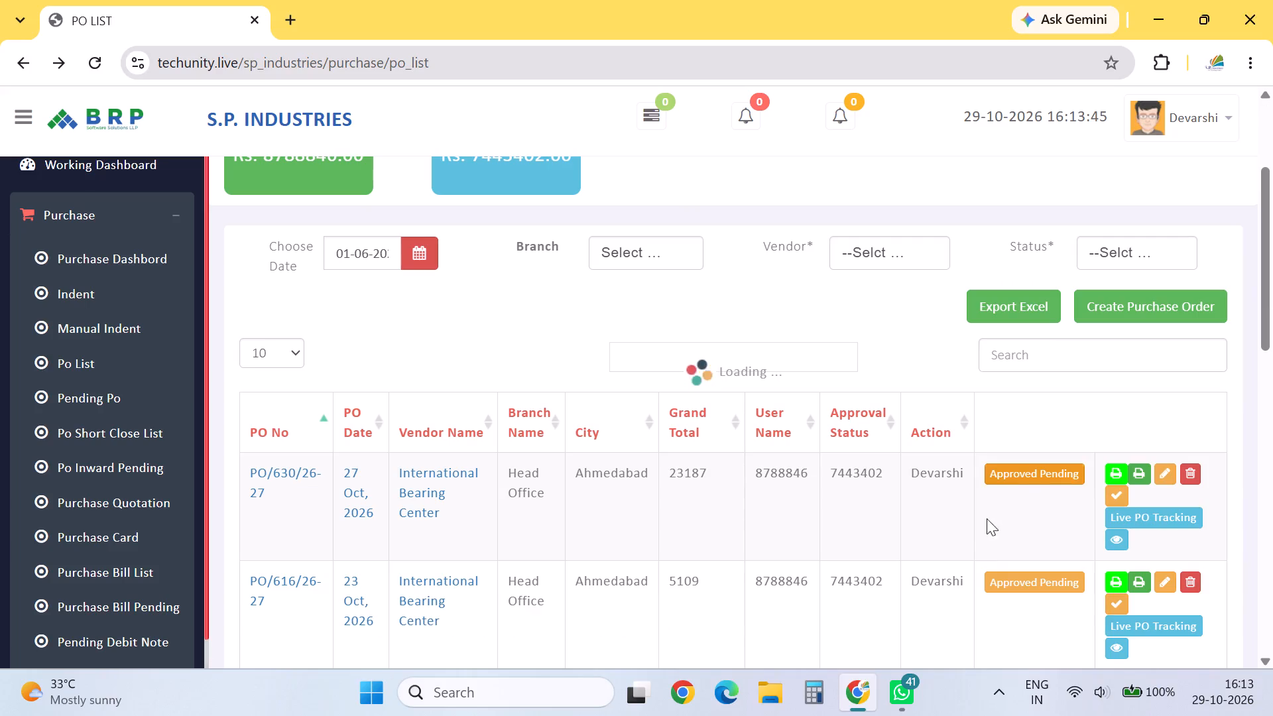
Search the purchase order list for INTER again and record an Approve status for order PO/616/26-27.
{"action": "left_click", "coordinate": [1077, 354]}
{"action": "type", "text": "INTER"}
{"action": "key", "text": "Return"}
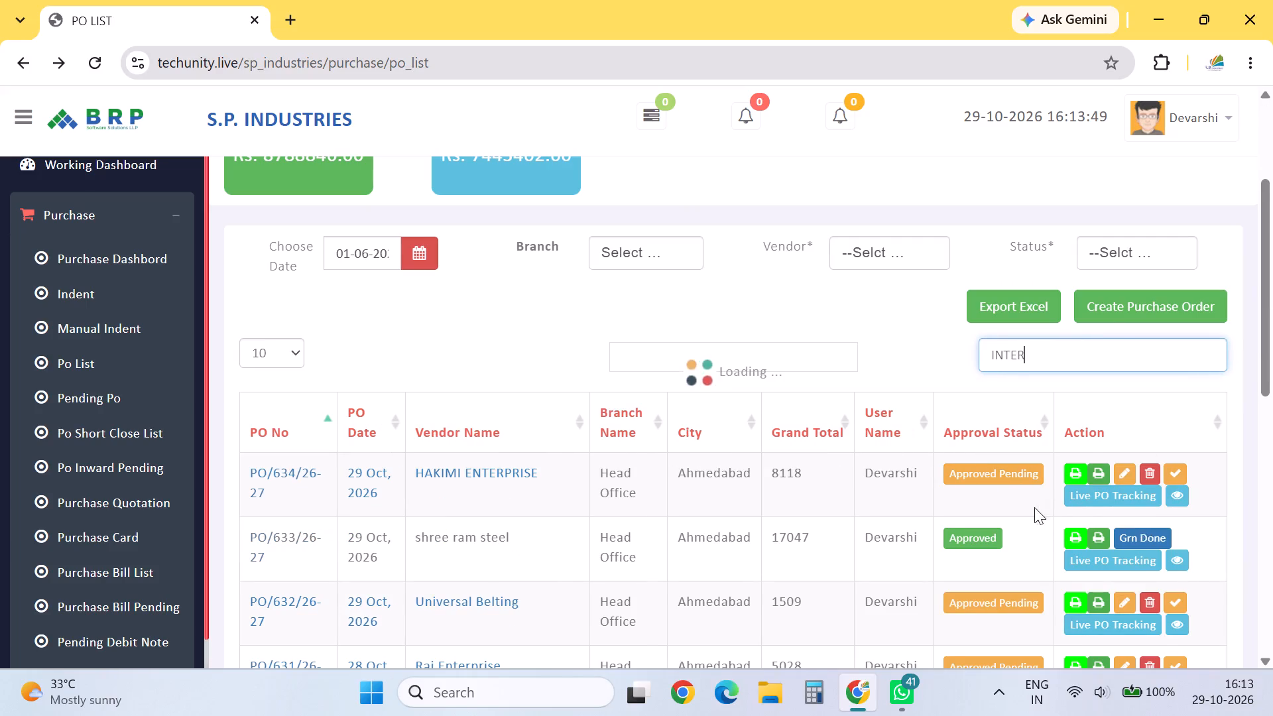
{"action": "left_click", "coordinate": [1164, 536]}
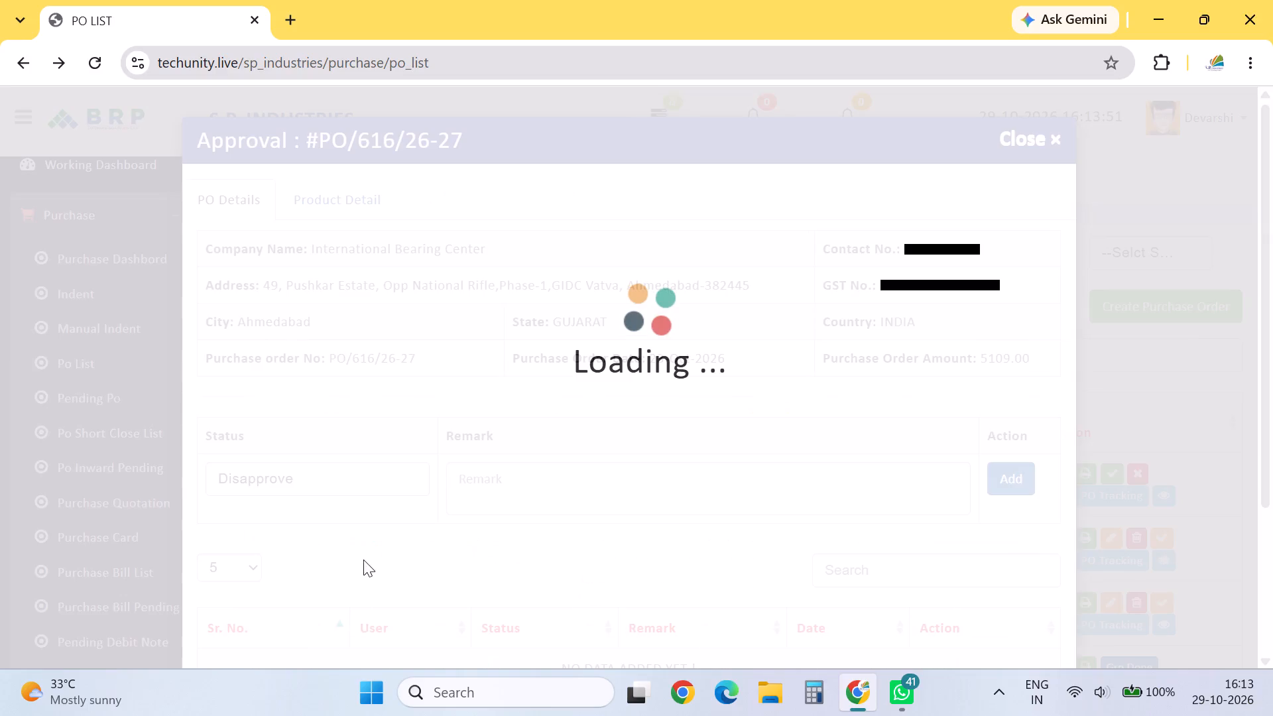
{"action": "left_click", "coordinate": [333, 495]}
{"action": "left_click", "coordinate": [321, 574]}
{"action": "left_click", "coordinate": [1009, 474]}
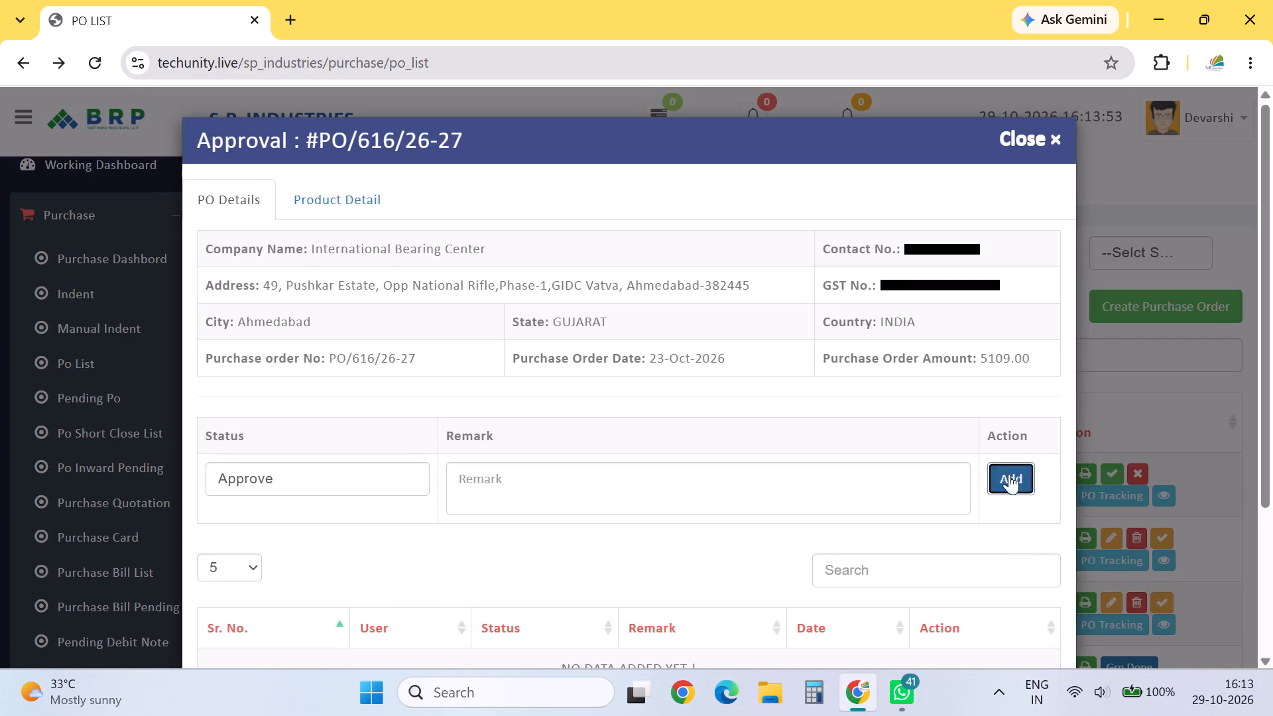
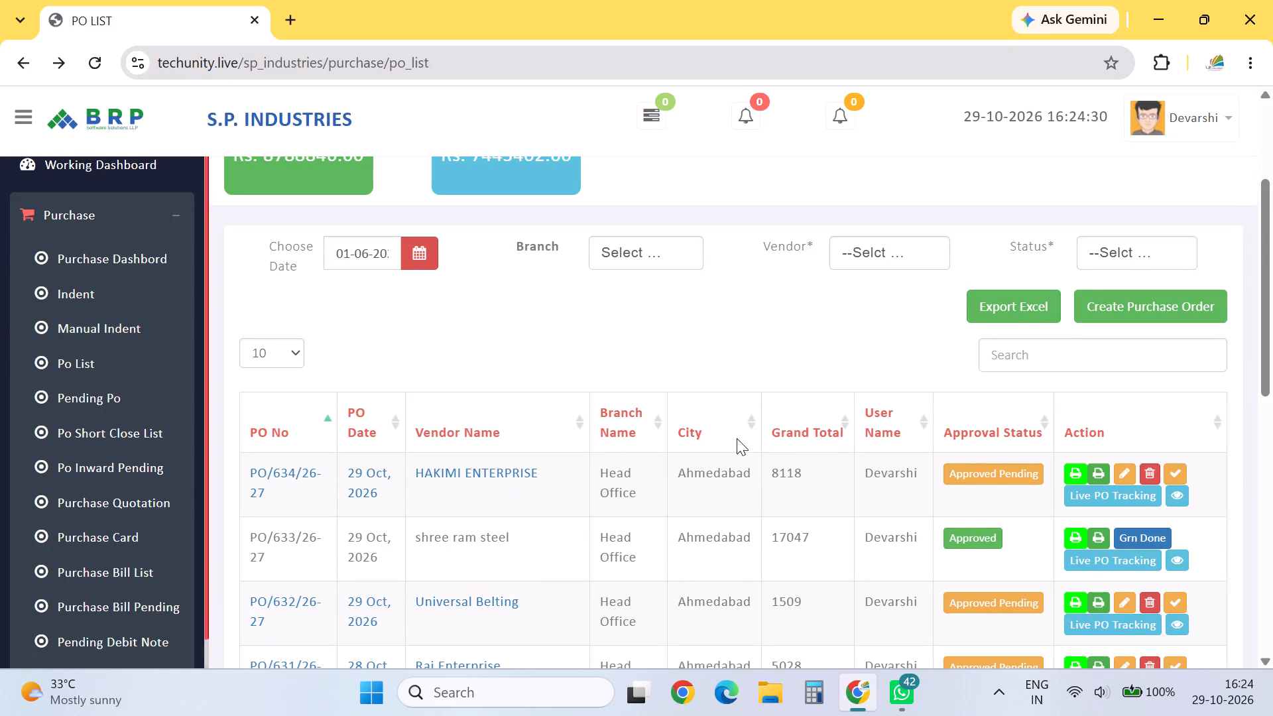
Search the purchase order list for INTER and check the approval status of International Bearing Center's orders.
{"action": "left_click", "coordinate": [1078, 356]}
{"action": "type", "text": "INTER"}
{"action": "key", "text": "Return"}
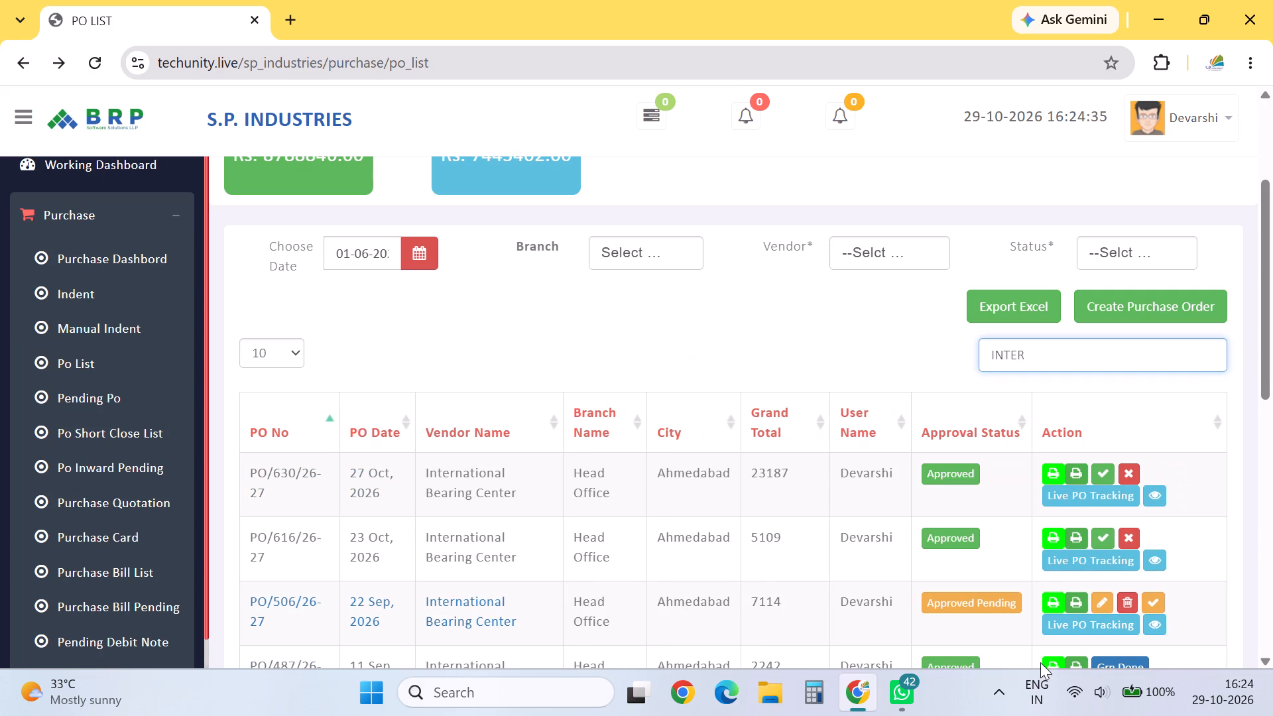
{"action": "left_click_drag", "start_coordinate": [1272, 377], "coordinate": [1272, 430]}
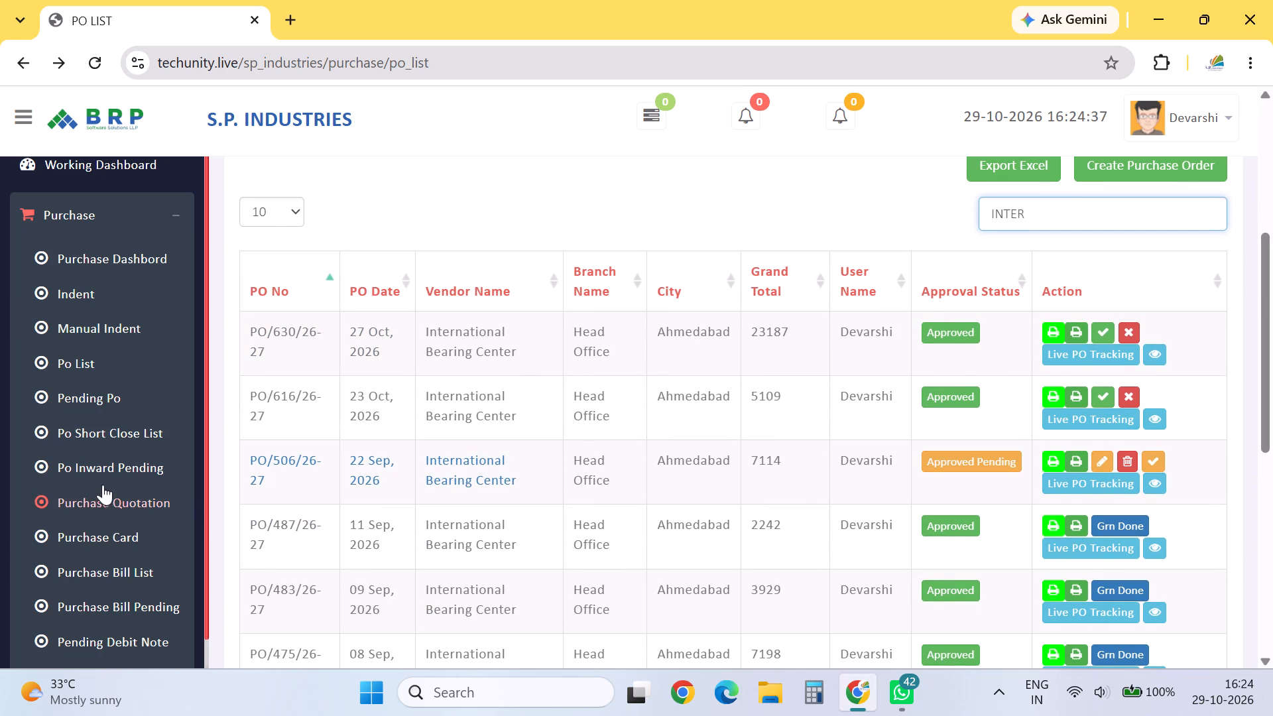
Start a new GRN from the pending inward list of purchase orders.
{"action": "left_click", "coordinate": [122, 475]}
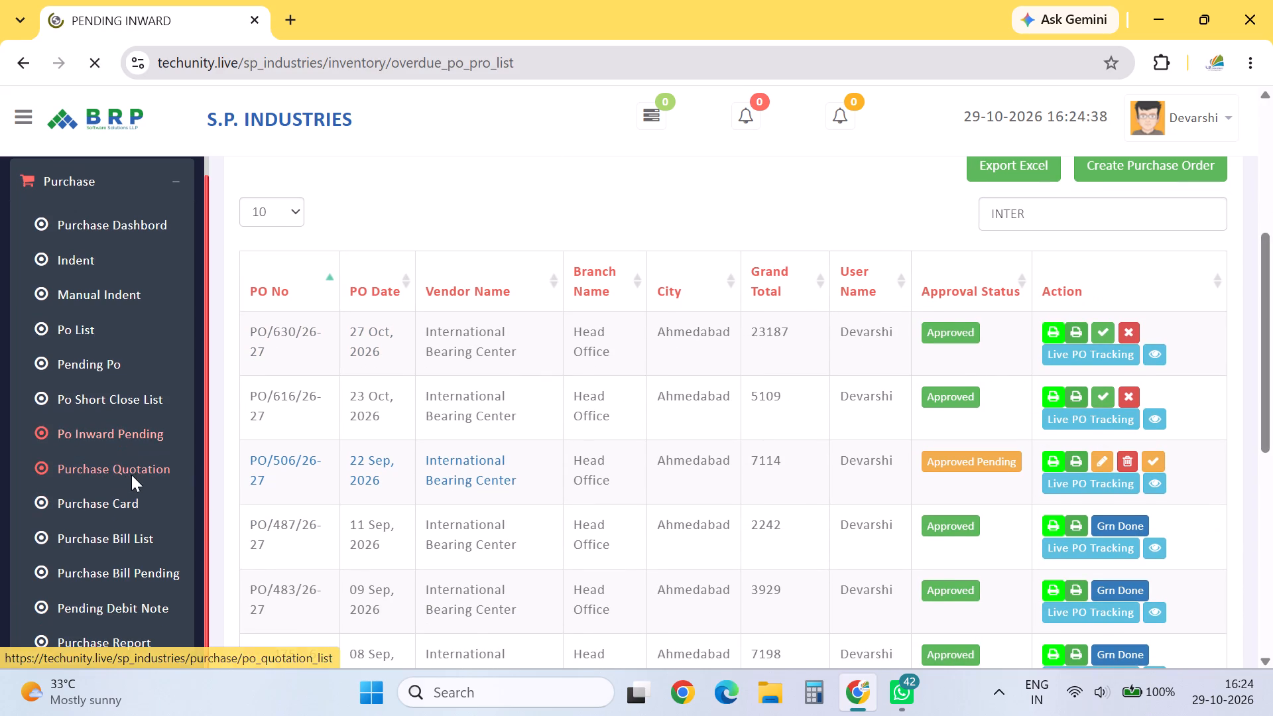
{"action": "left_click", "coordinate": [1183, 369]}
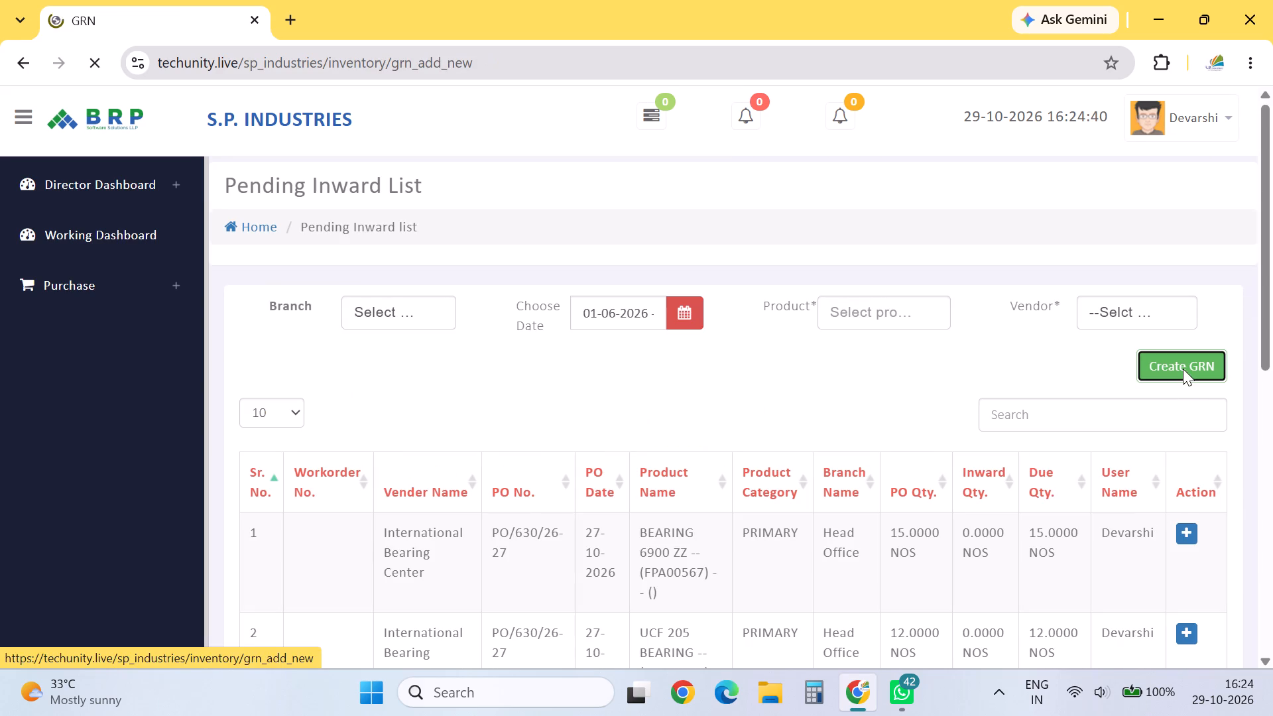
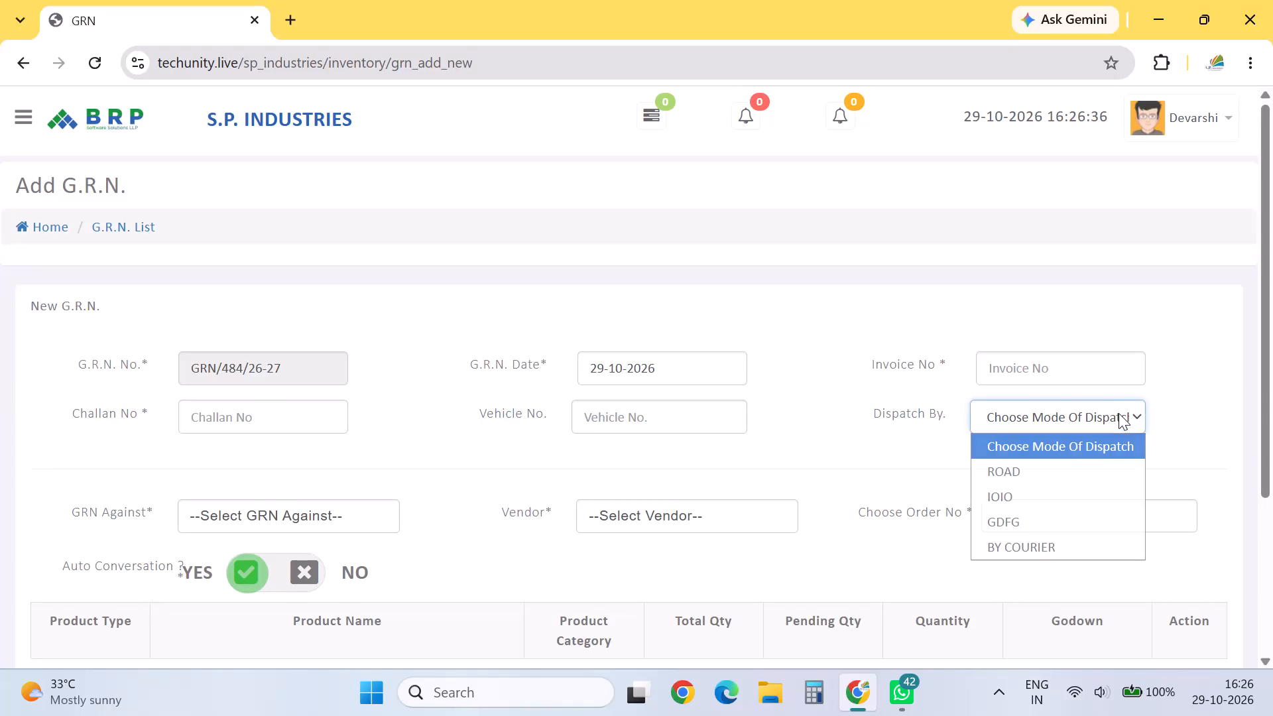
Set the new GRN's mode of dispatch to ROAD.
{"action": "left_click", "coordinate": [1058, 479]}
{"action": "left_click", "coordinate": [1029, 274]}
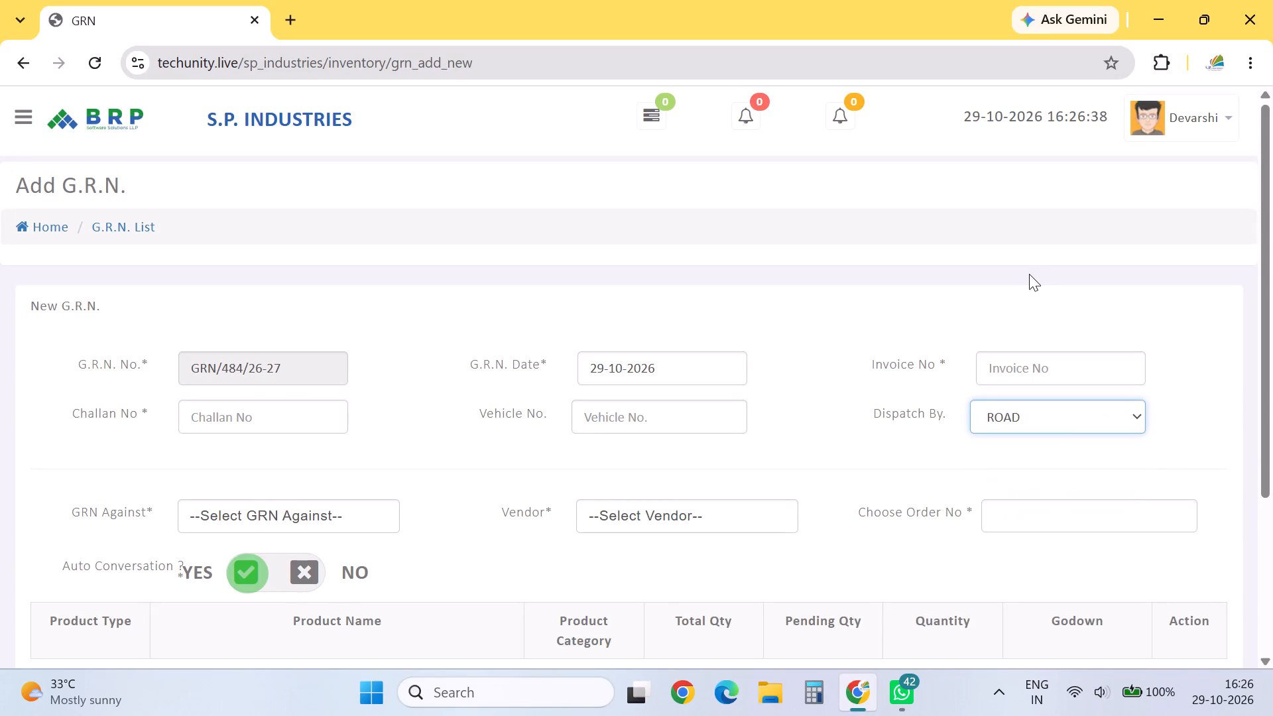
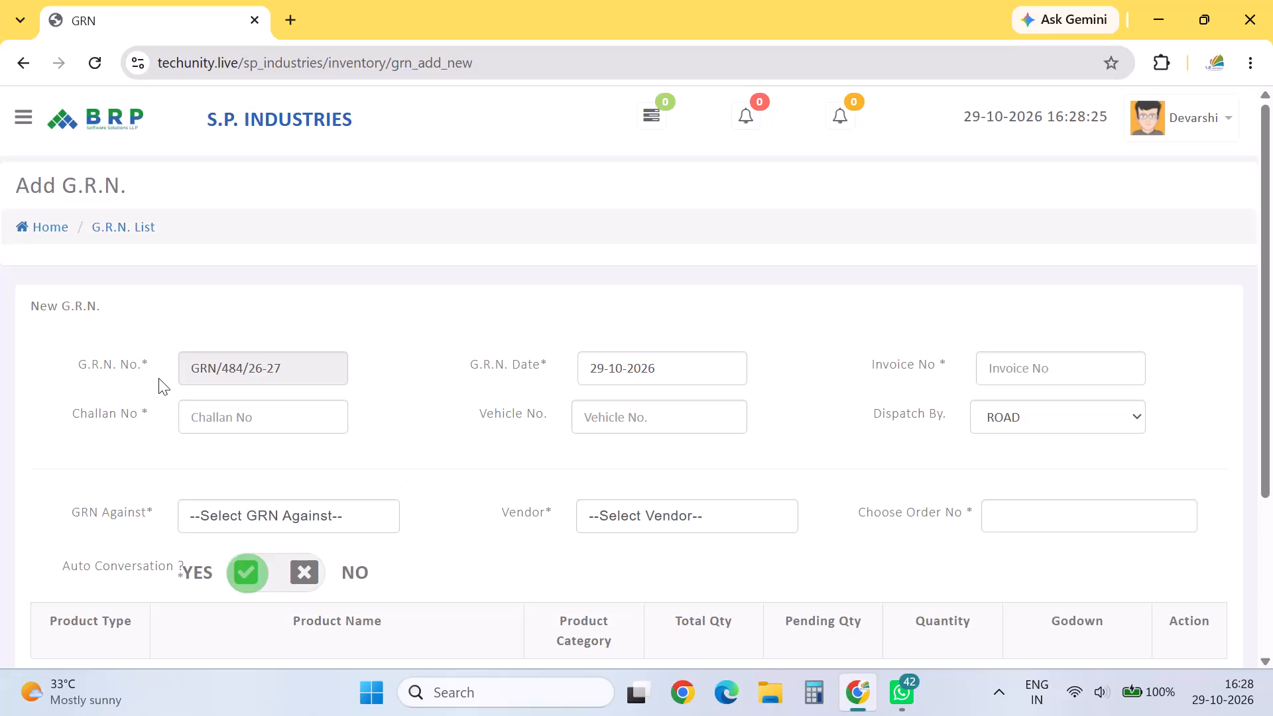
Set the G.R.N. date of the new GRN to 27-10-2026.
{"action": "left_click", "coordinate": [701, 327]}
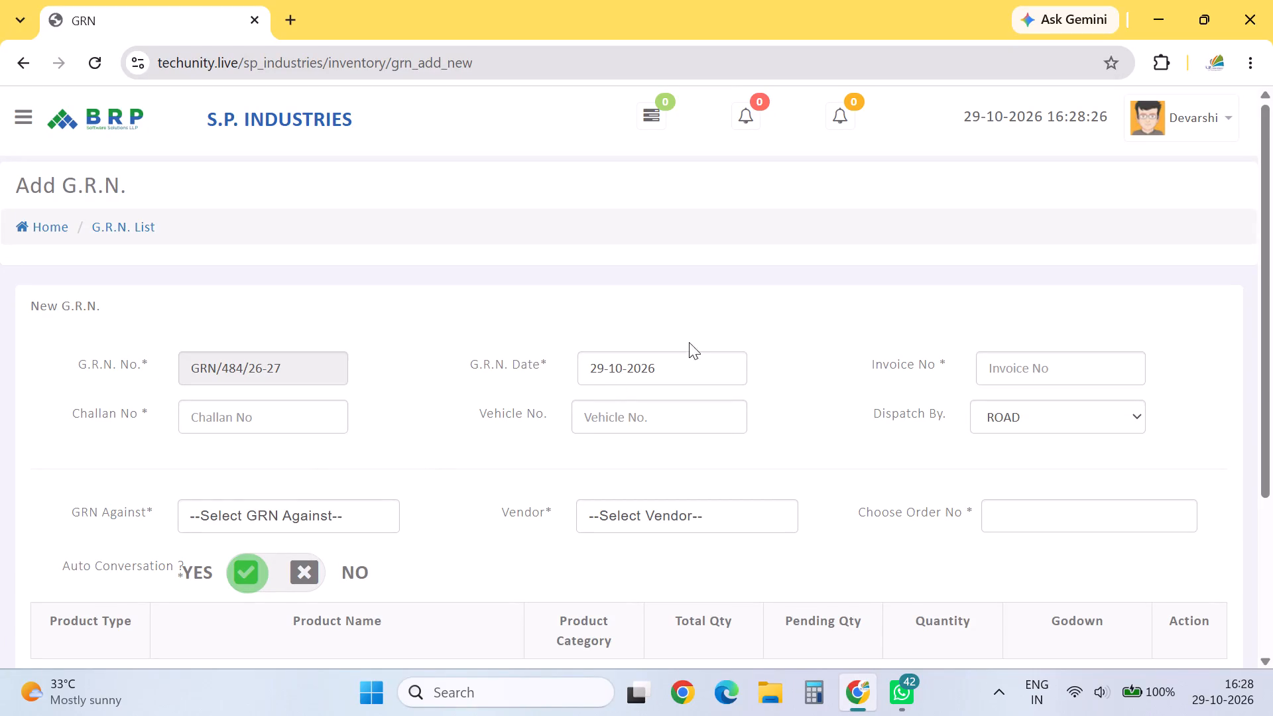
{"action": "left_click", "coordinate": [681, 352]}
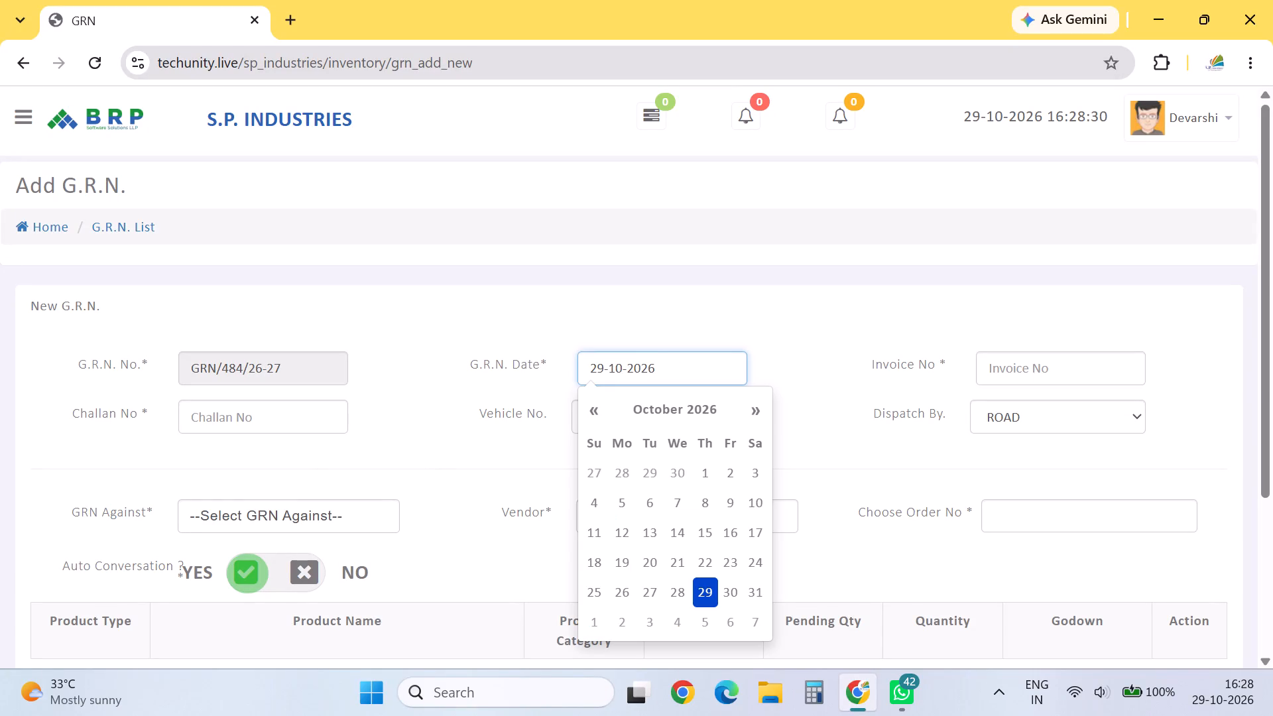
{"action": "left_click", "coordinate": [638, 587]}
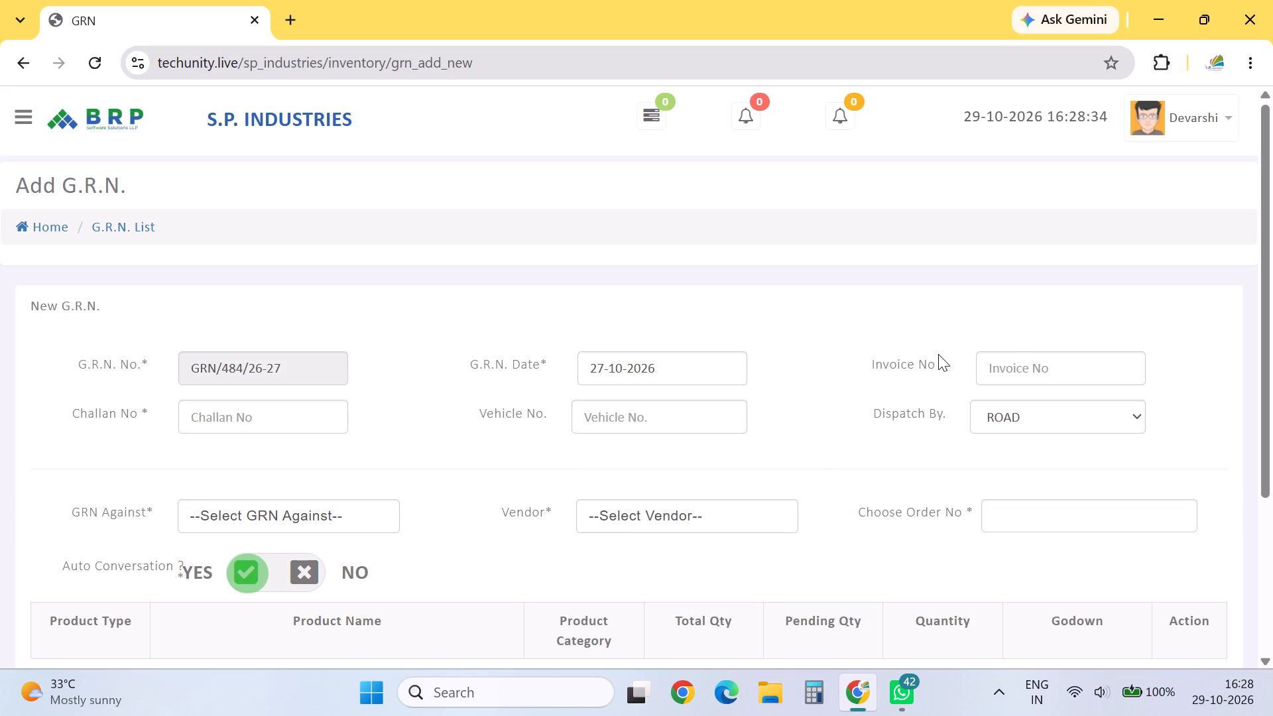
Enter 26-27/1005 as the invoice number of the new GRN.
{"action": "left_click", "coordinate": [1006, 347]}
{"action": "left_click", "coordinate": [1006, 353]}
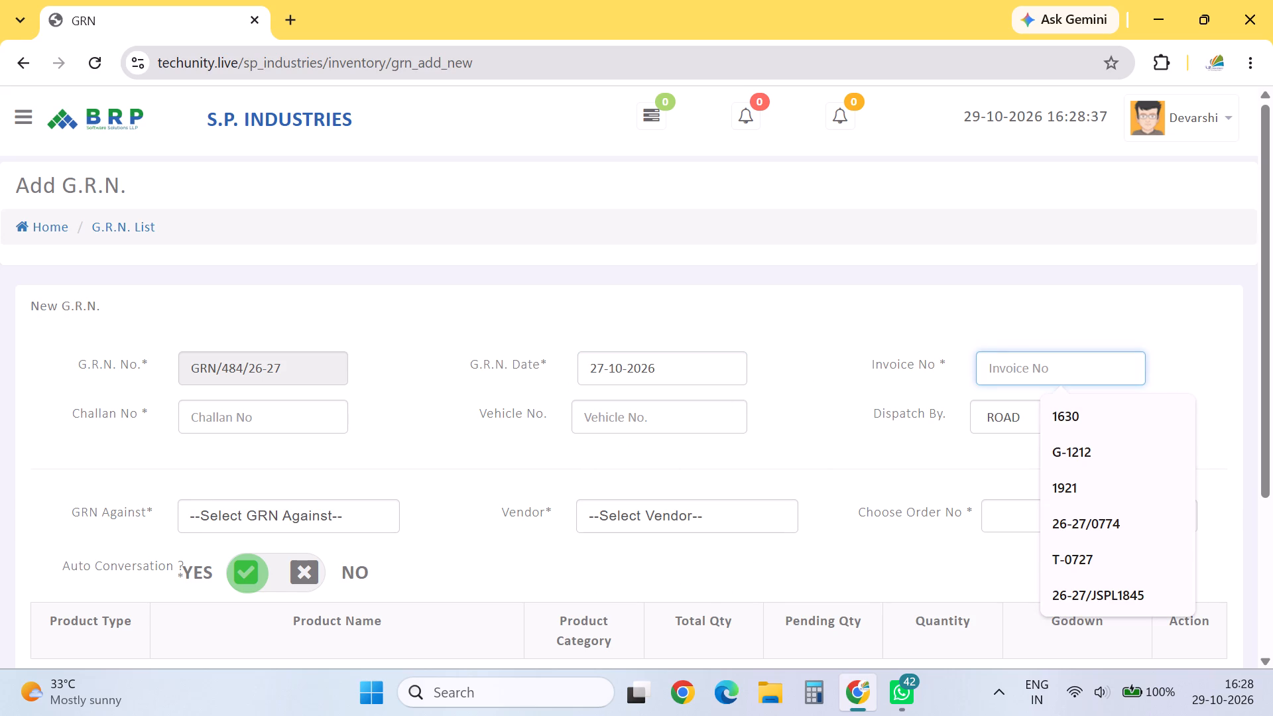
{"action": "type", "text": "26-27/"}
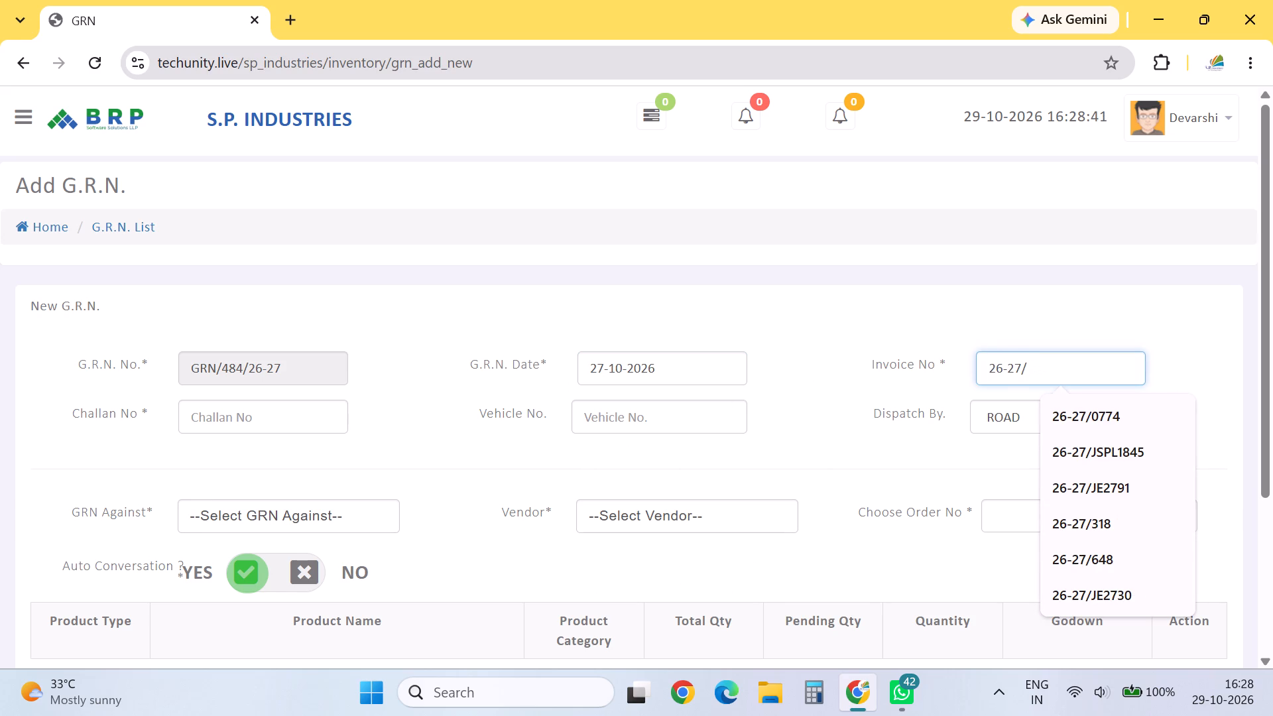
{"action": "type", "text": "1005"}
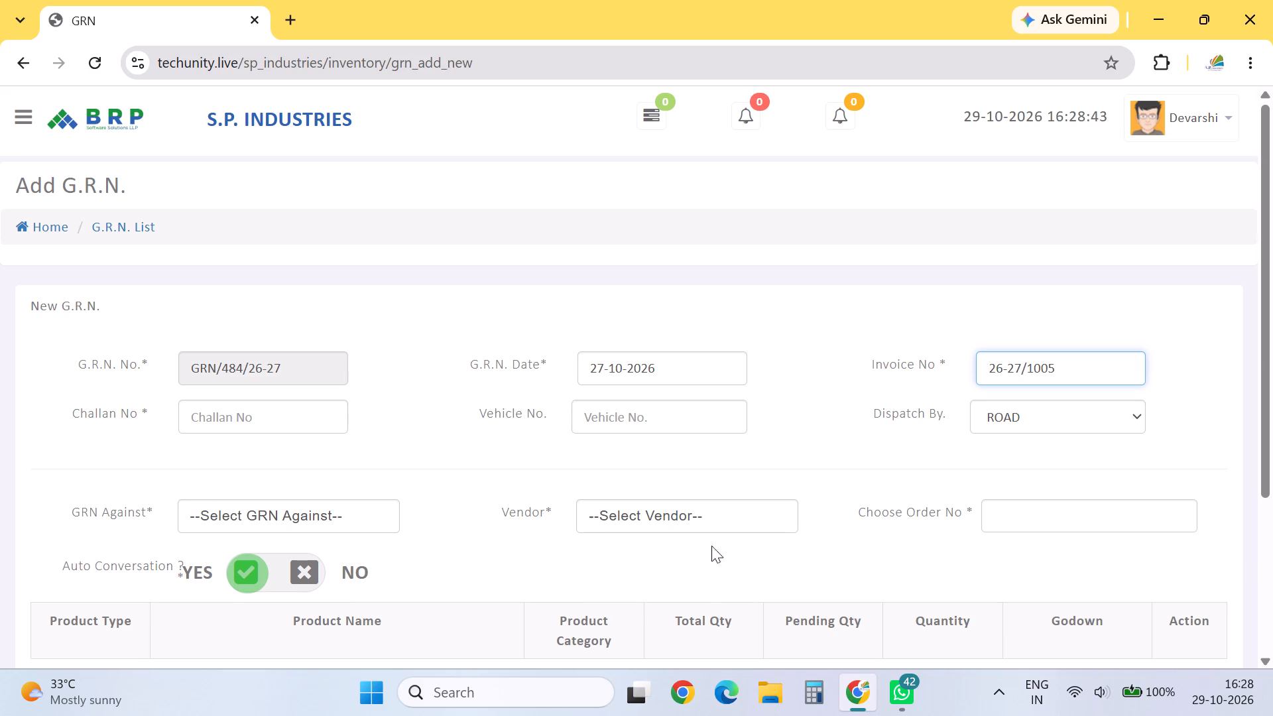
Enter 867 as the challan number of the new GRN.
{"action": "left_click", "coordinate": [282, 432]}
{"action": "key", "text": "6"}
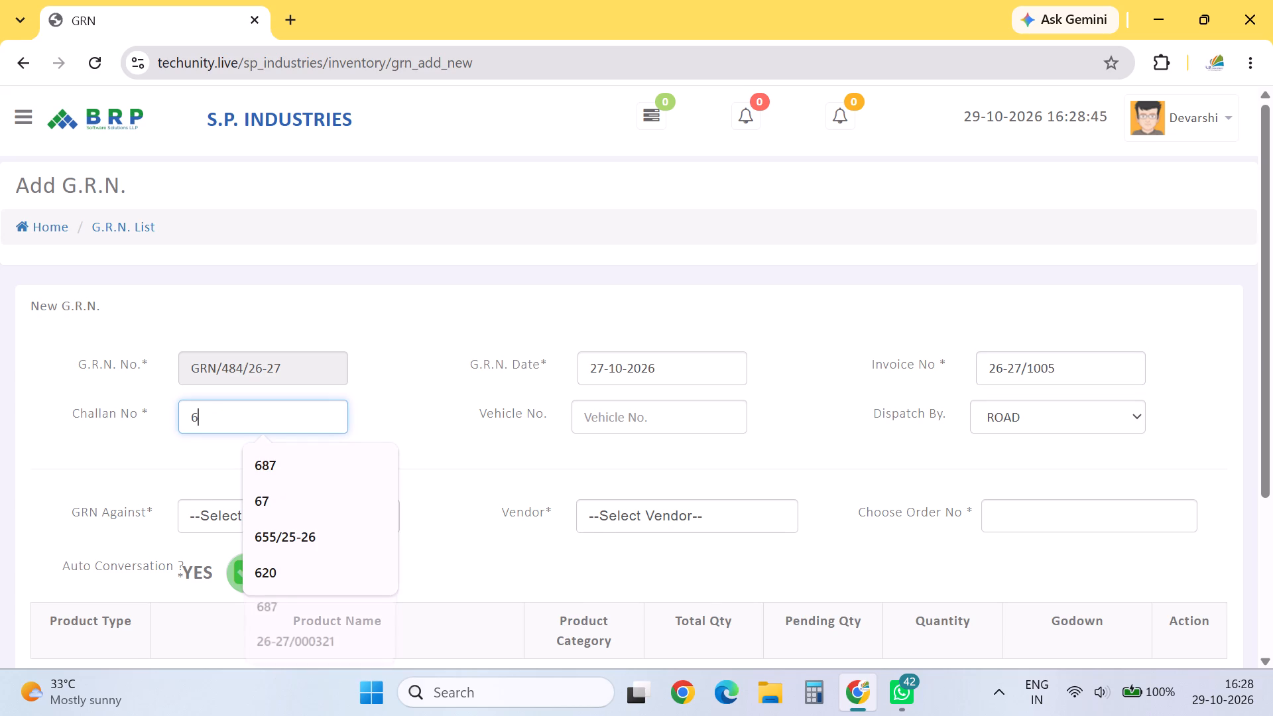
{"action": "key", "text": "BackSpace"}
{"action": "type", "text": "867"}
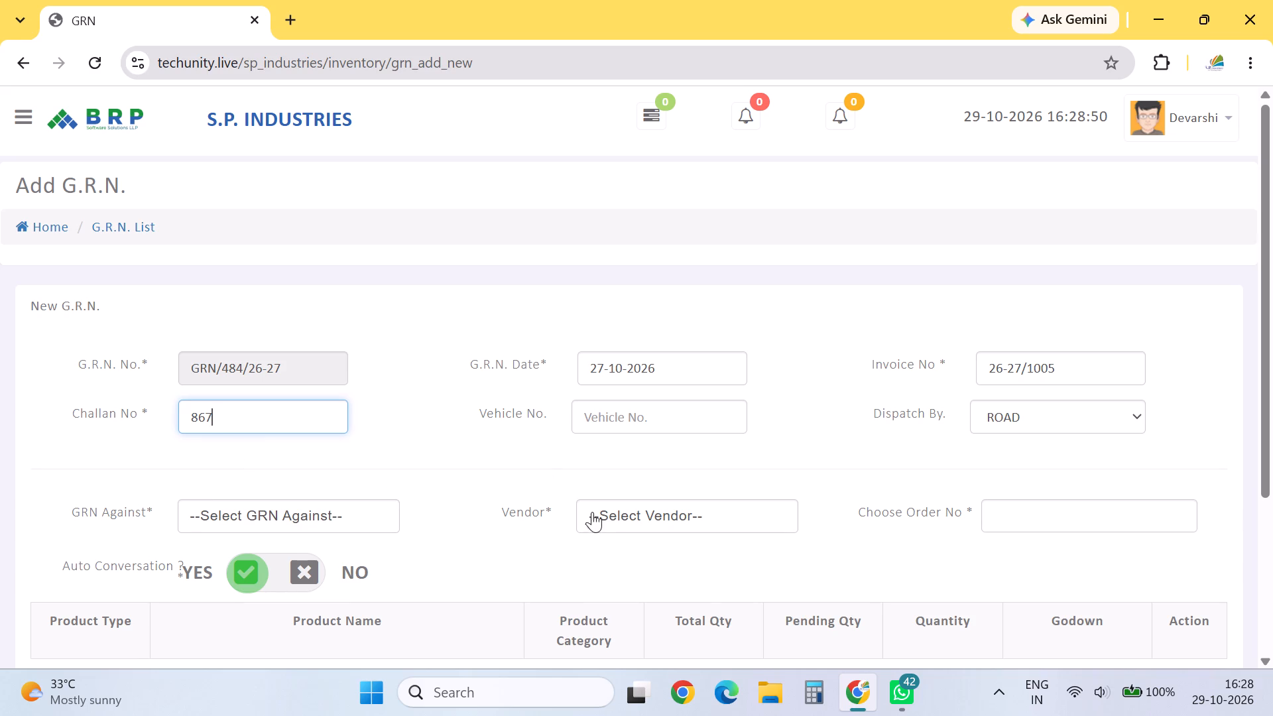
Set the GRN to be made against a Purchase Order.
{"action": "left_click", "coordinate": [346, 506]}
{"action": "left_click_drag", "start_coordinate": [305, 390], "coordinate": [300, 379]}
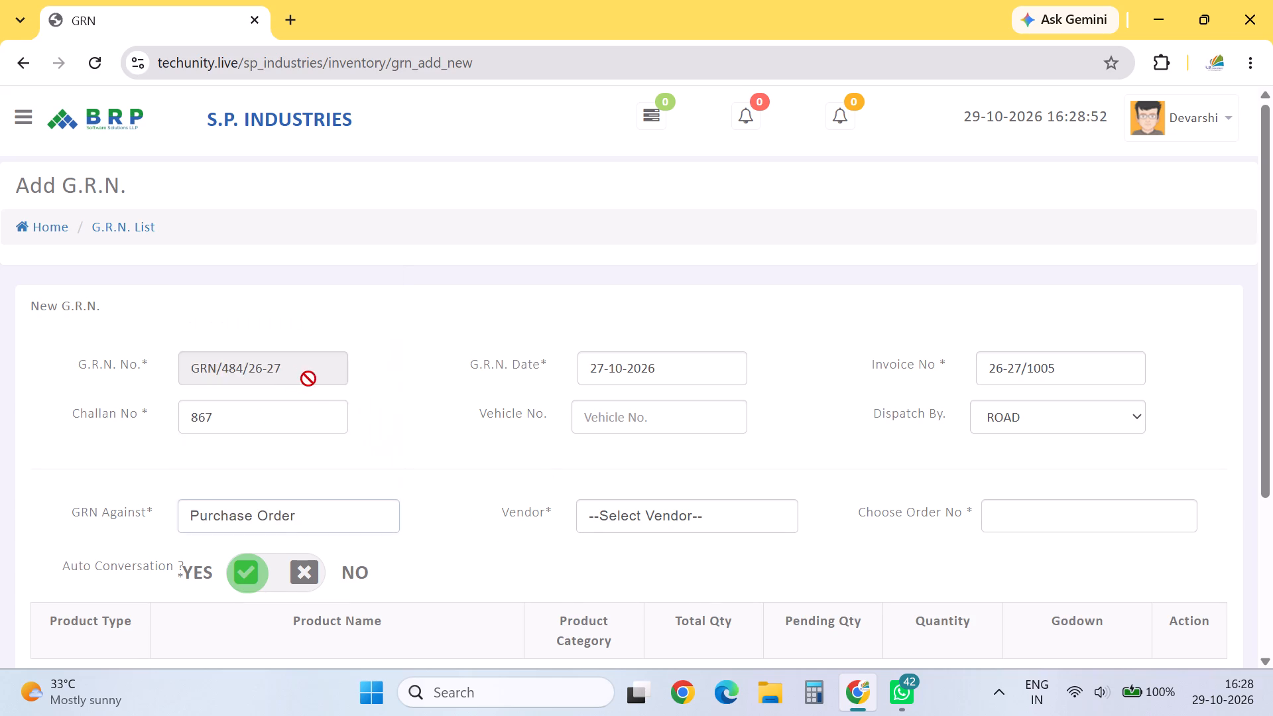
Open the vendor choices for the new GRN.
{"action": "left_click", "coordinate": [621, 516]}
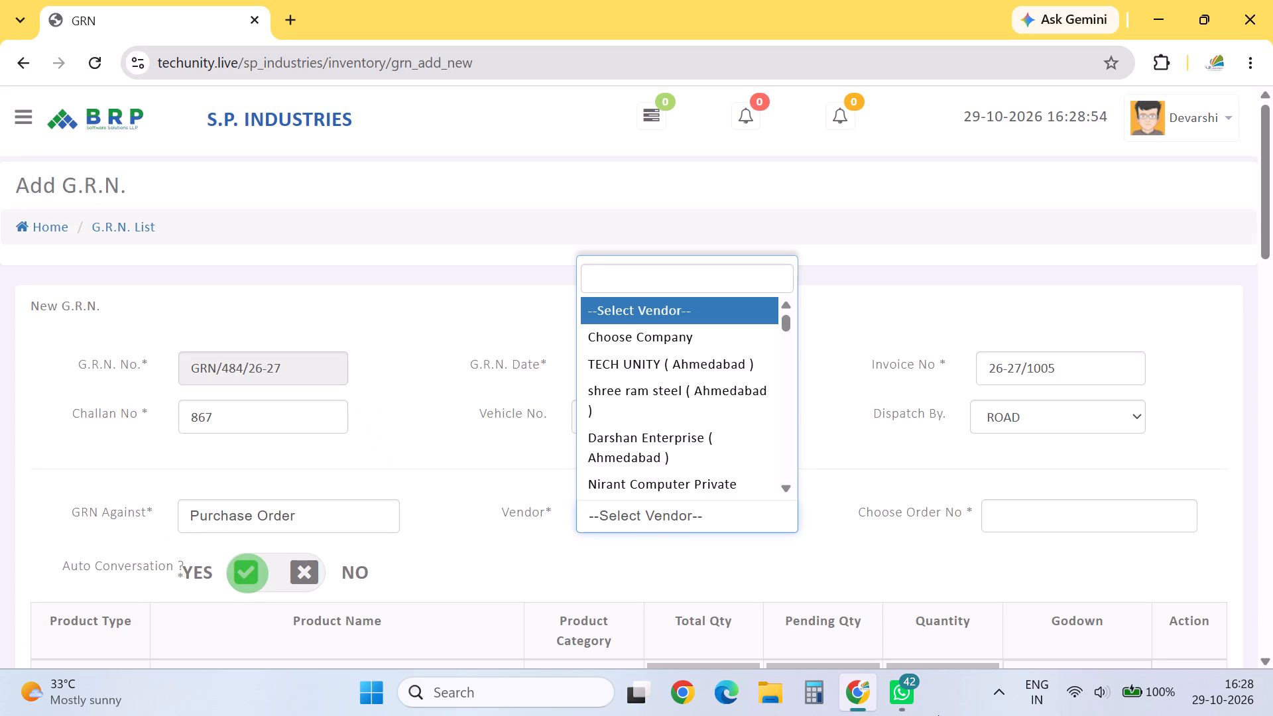
{"action": "left_click", "coordinate": [927, 714]}
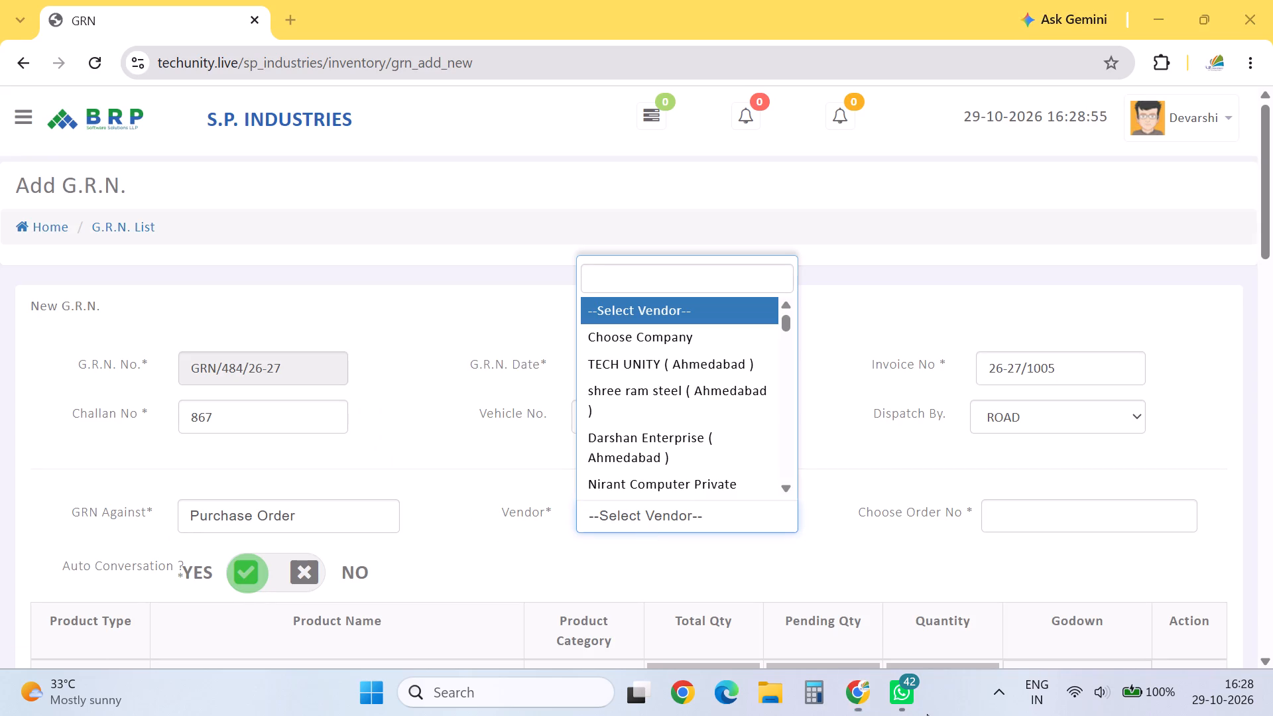
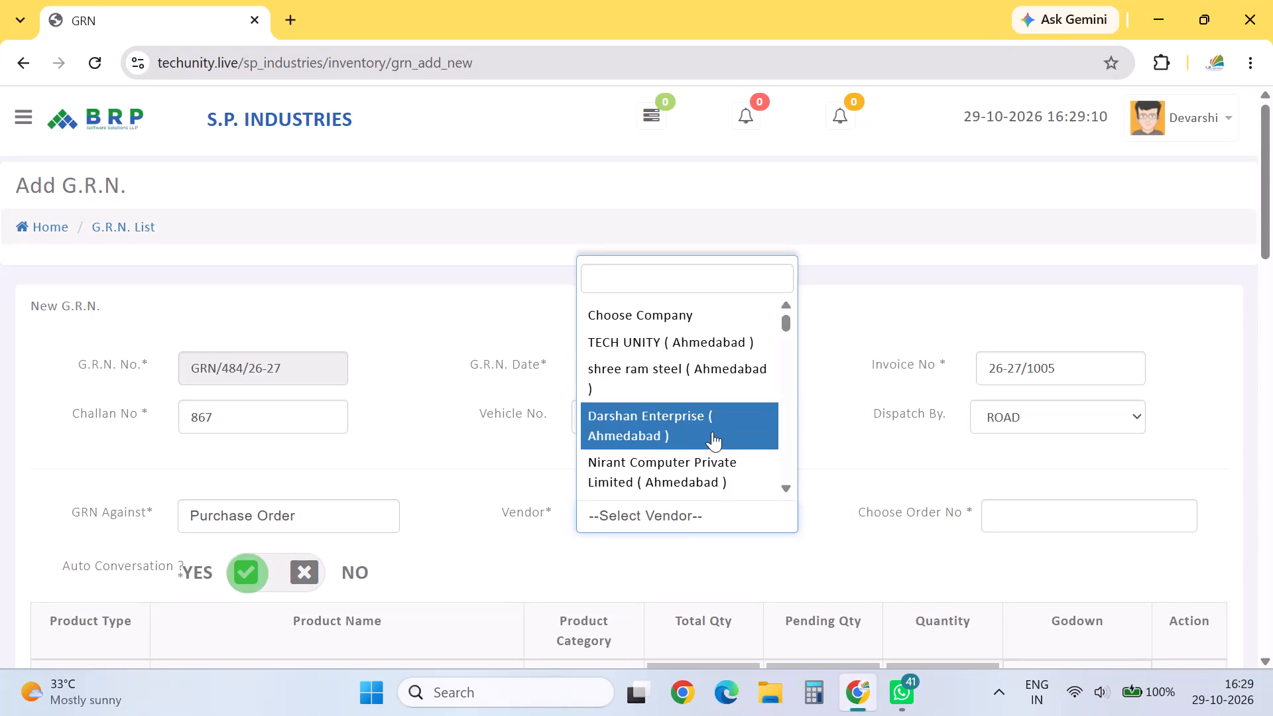
Choose International Bearing Center as the vendor of the new GRN.
{"action": "type", "text": "INTER"}
{"action": "key", "text": "Return"}
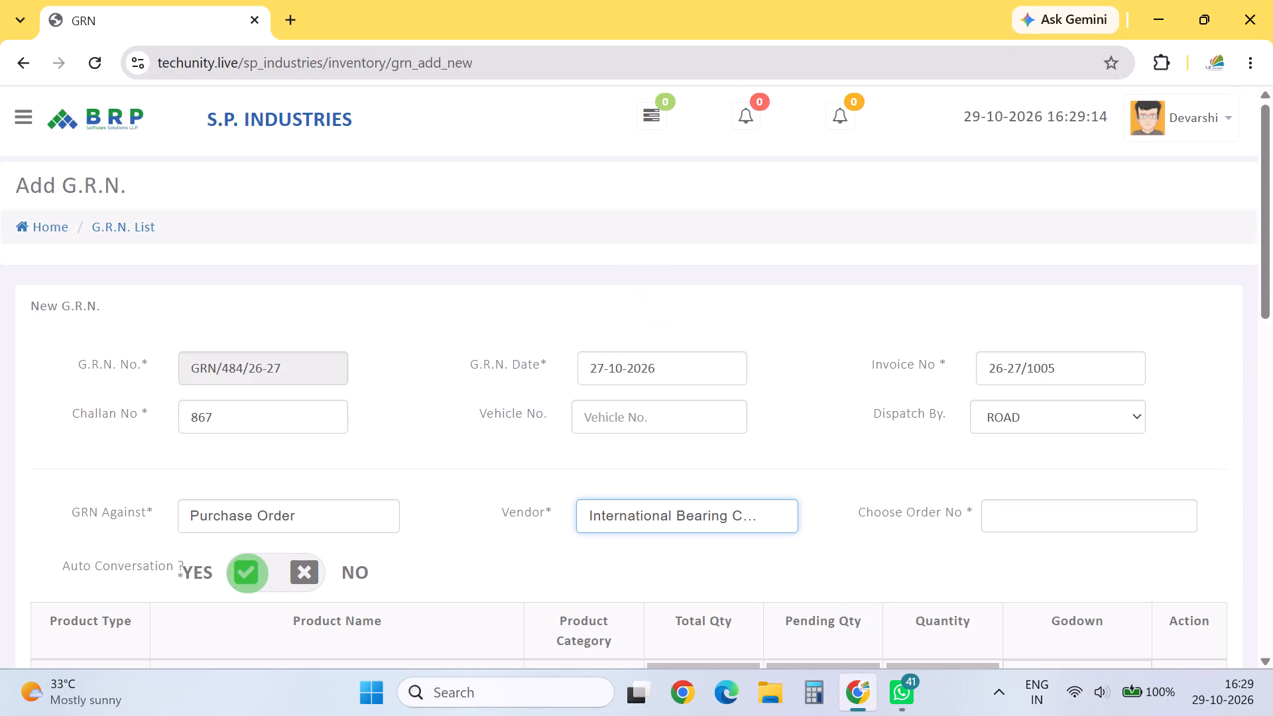
Select purchase order PO/630/26-27 as the order for the GRN.
{"action": "left_click", "coordinate": [1018, 521]}
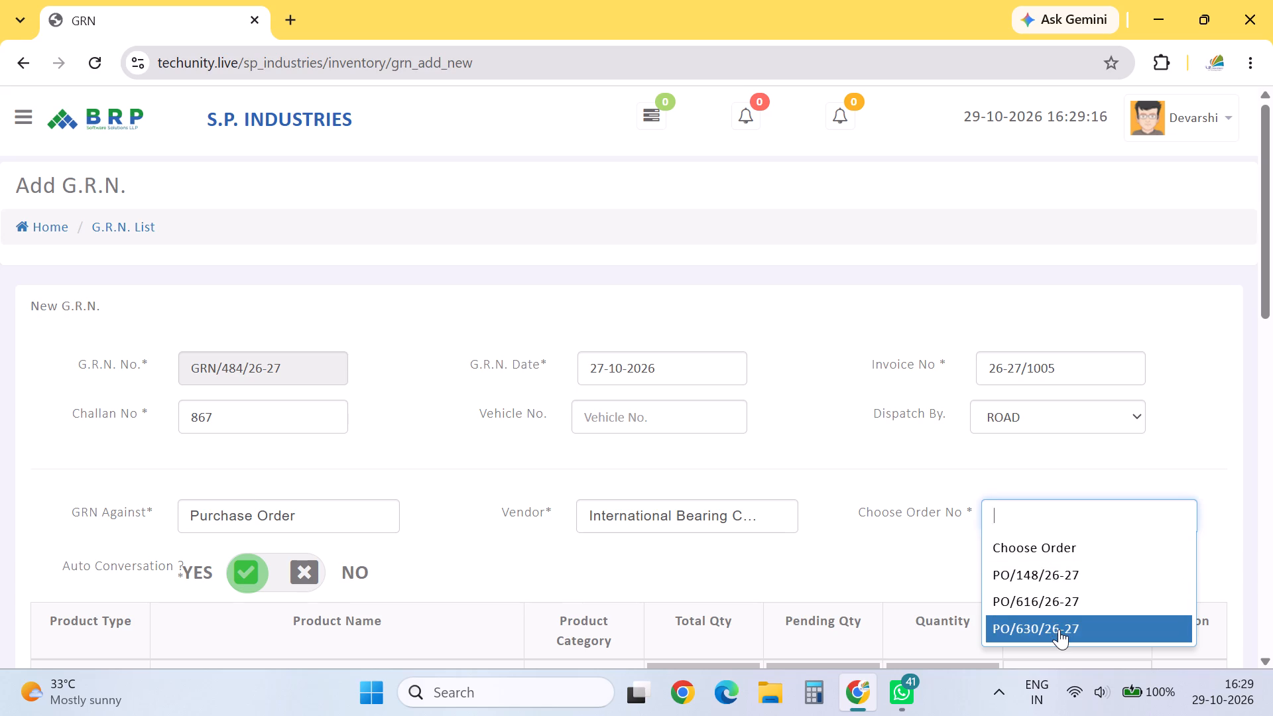
{"action": "left_click", "coordinate": [1059, 629]}
Enter the received quantities: 12 for UCF 205 BEARING, 12 for UCT 205 and 15 for BEARING 6900 ZZ.
{"action": "left_click_drag", "start_coordinate": [1272, 359], "coordinate": [1272, 473]}
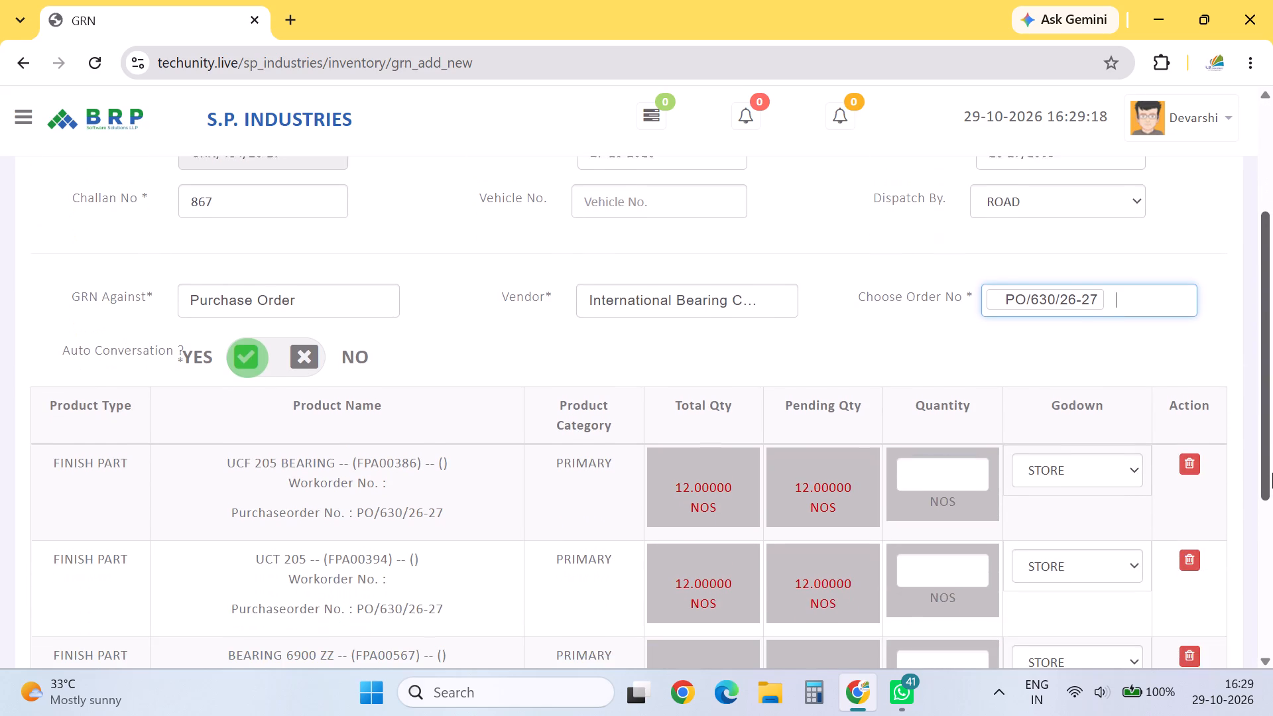
{"action": "left_click_drag", "start_coordinate": [1272, 473], "coordinate": [1264, 495]}
{"action": "left_click", "coordinate": [926, 410]}
{"action": "key", "text": "1"}
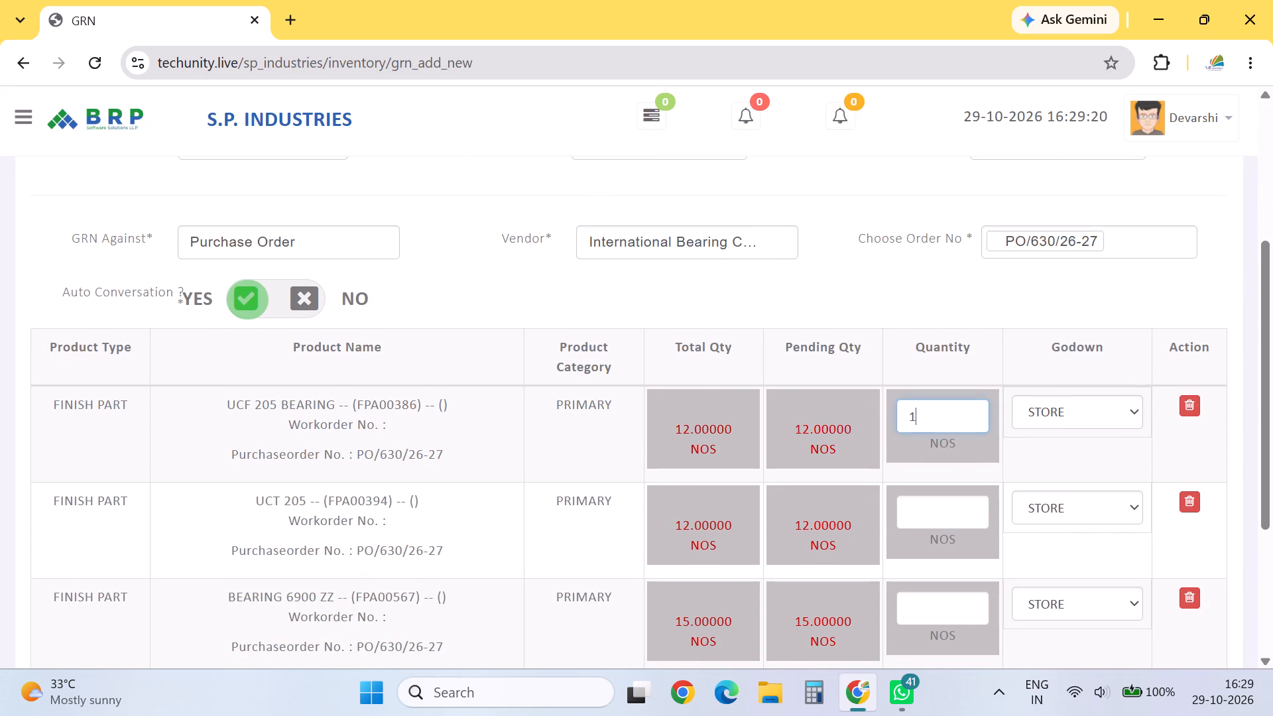
{"action": "key", "text": "2"}
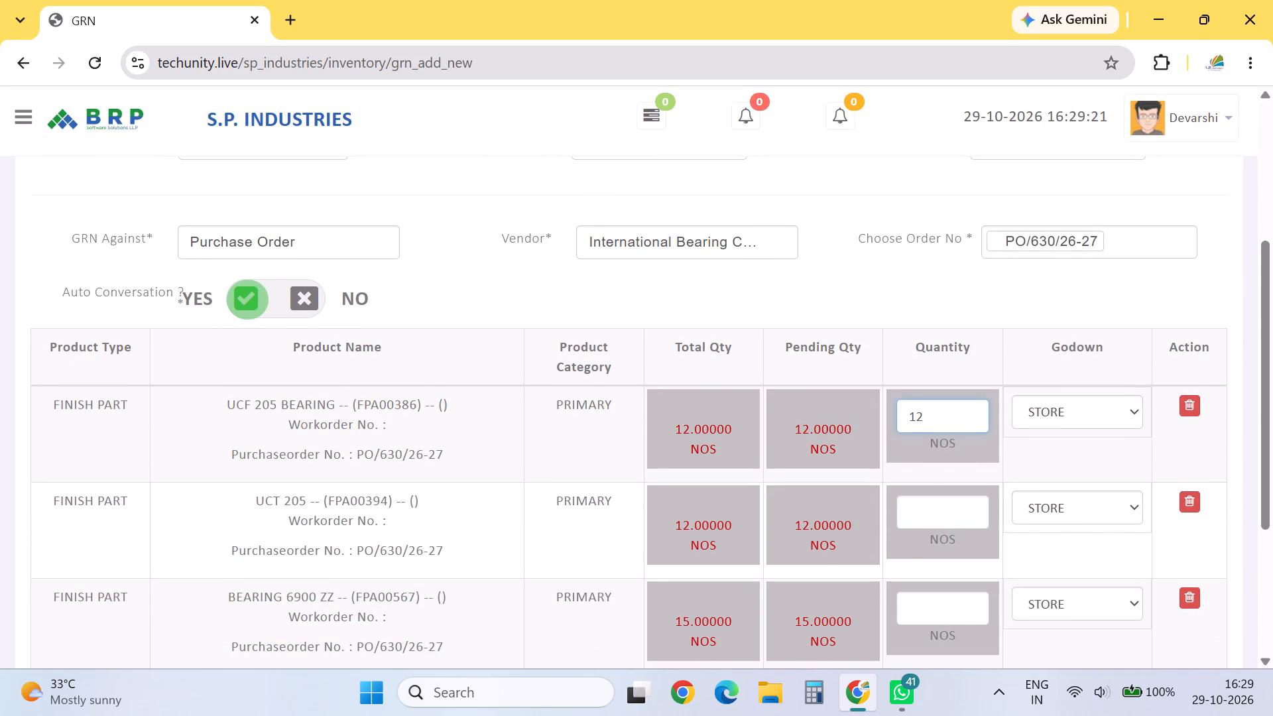
{"action": "left_click", "coordinate": [922, 500]}
{"action": "type", "text": "12"}
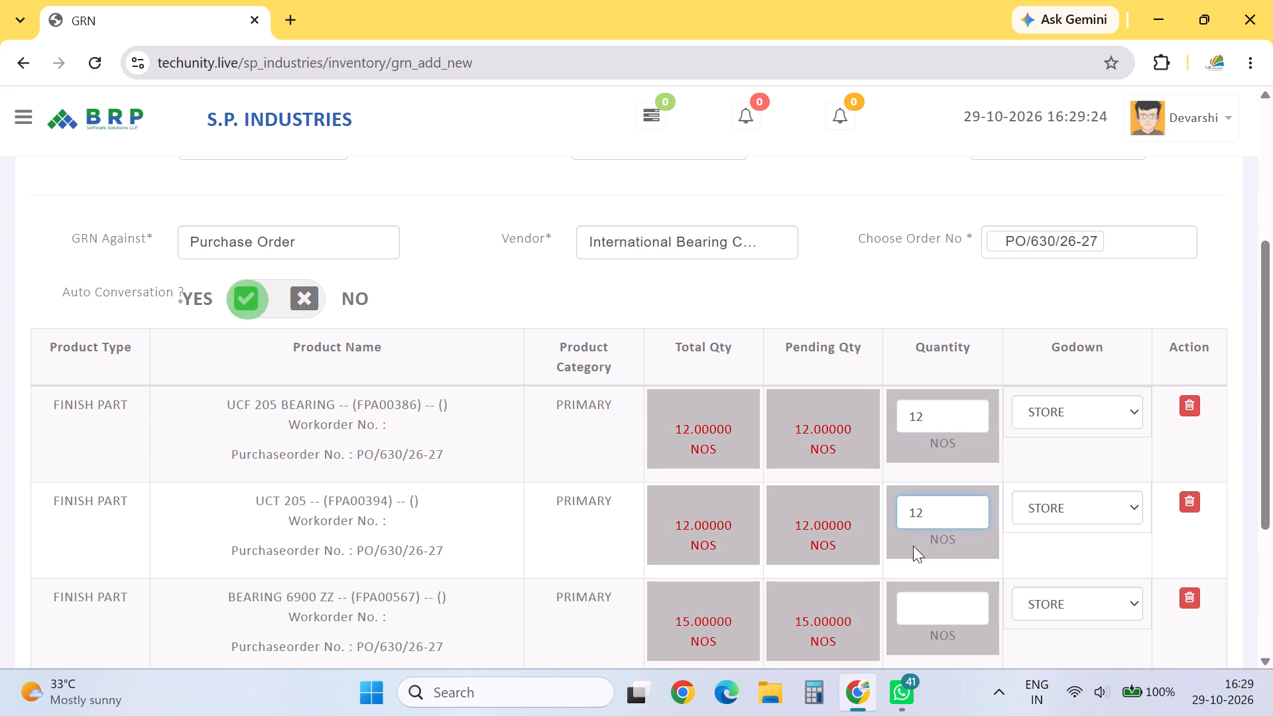
{"action": "left_click", "coordinate": [945, 605]}
{"action": "type", "text": "15"}
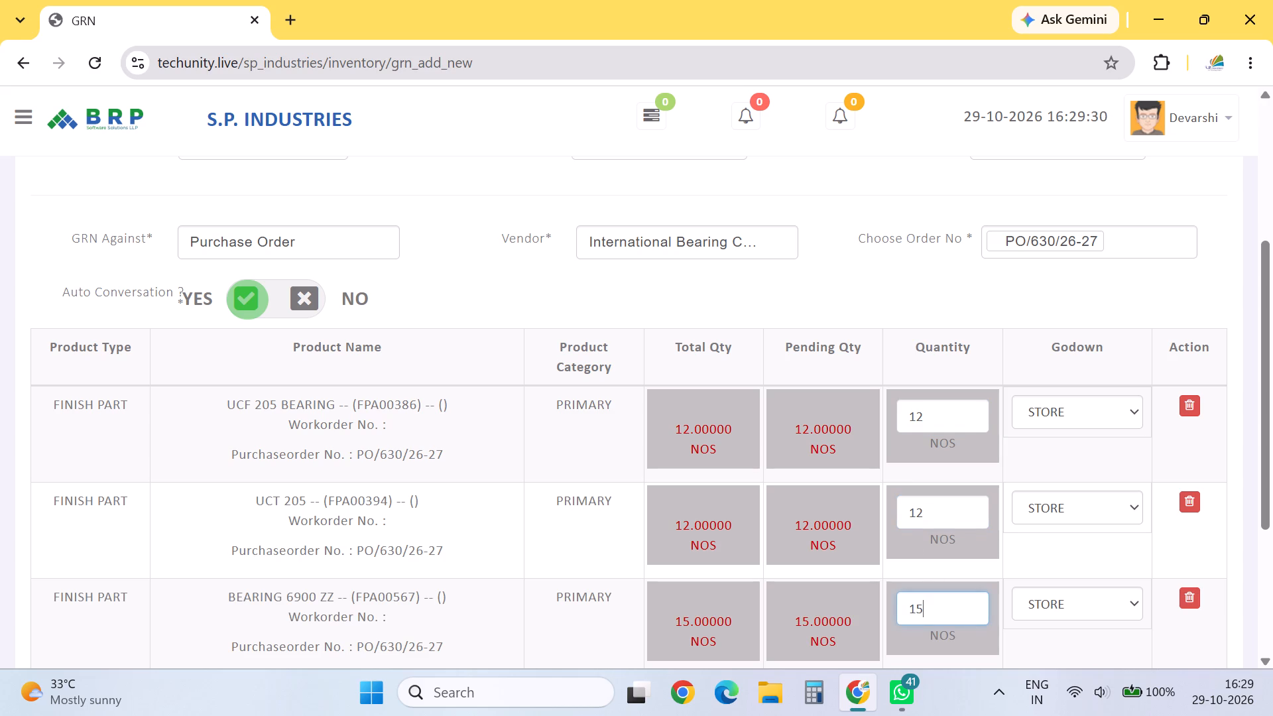
Look over the filled-in GRN form and switch to WhatsApp.
{"action": "left_click_drag", "start_coordinate": [1272, 397], "coordinate": [1268, 365]}
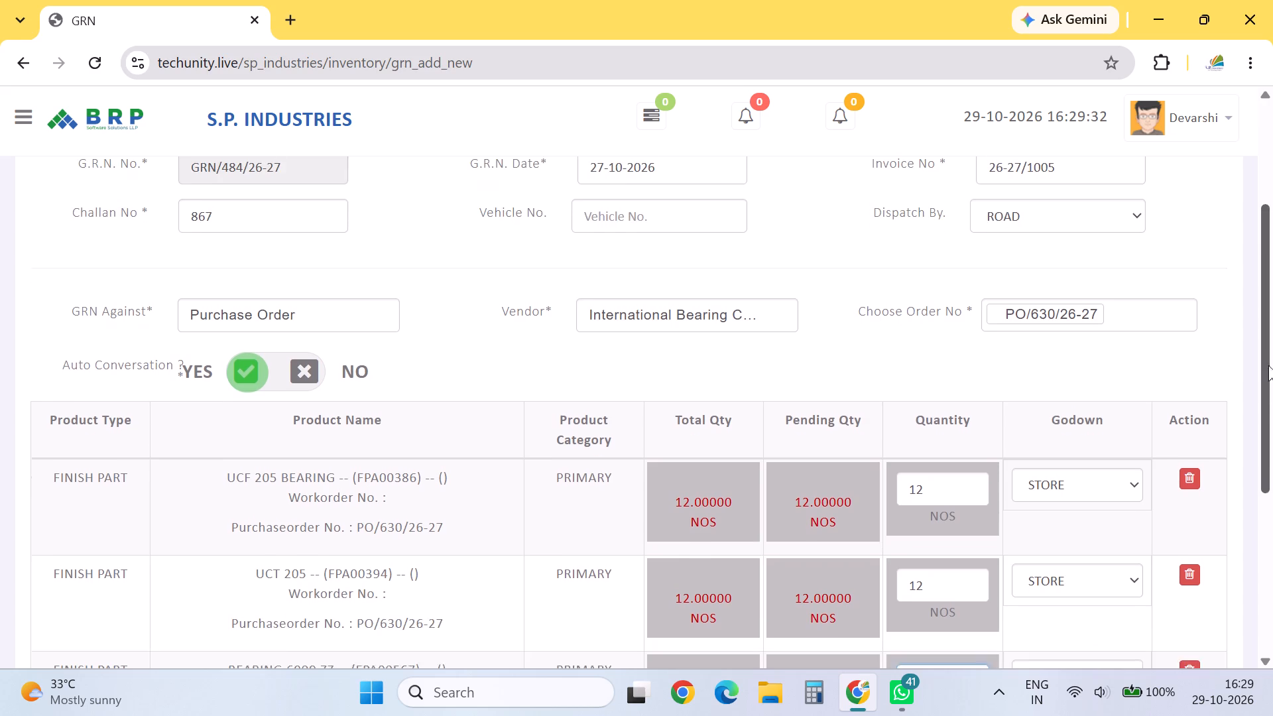
{"action": "left_click_drag", "start_coordinate": [1268, 365], "coordinate": [1272, 416]}
{"action": "left_click", "coordinate": [910, 698]}
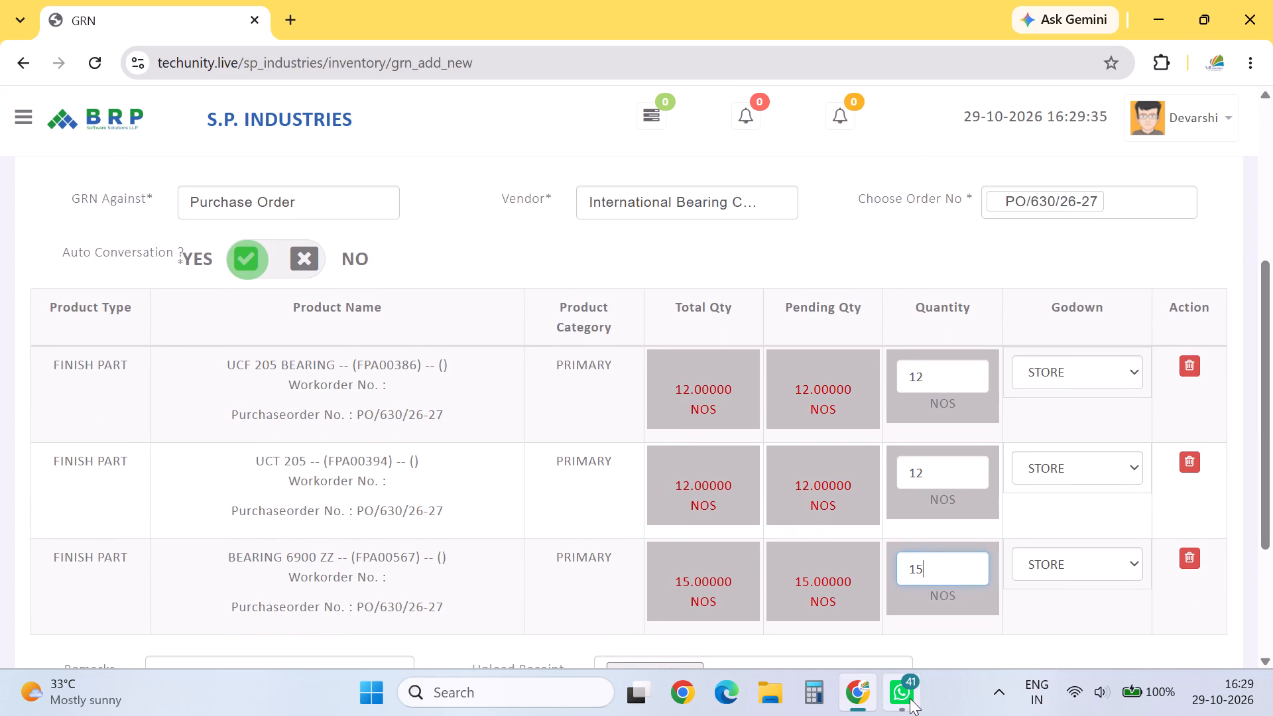
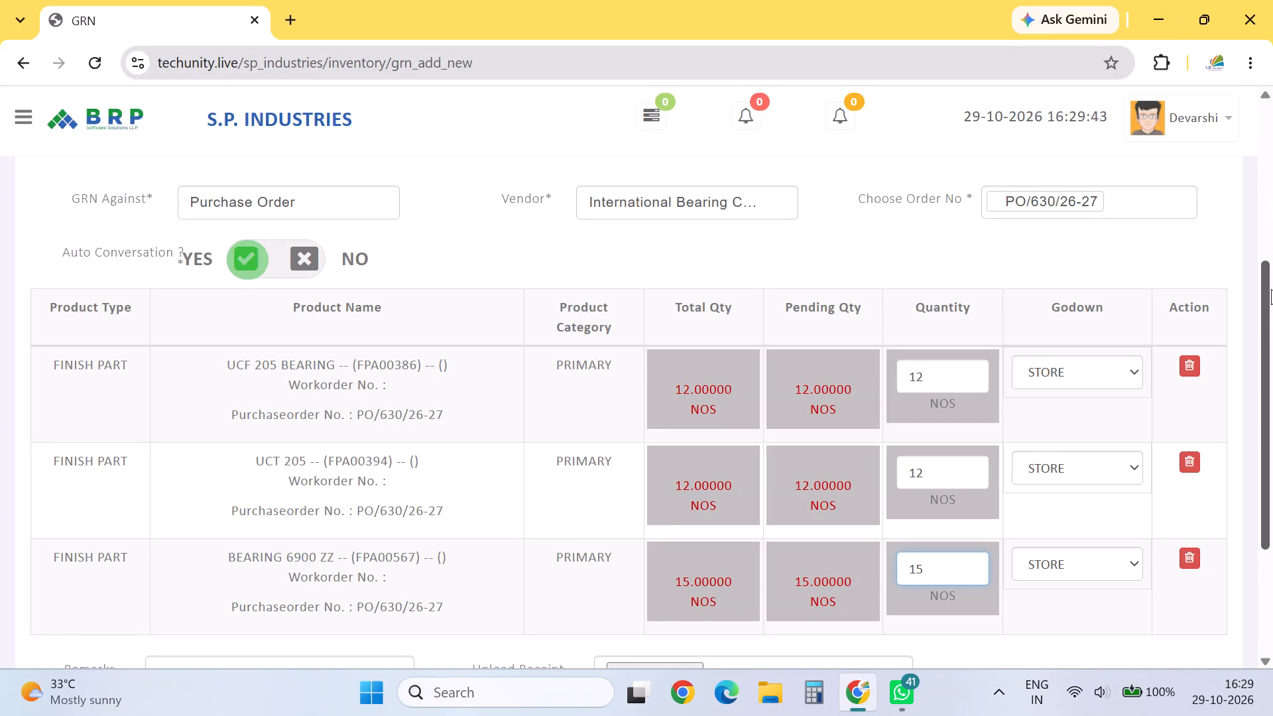
Add purchase order PO/616/26-27 to the GRN alongside PO/630/26-27.
{"action": "left_click_drag", "start_coordinate": [1271, 307], "coordinate": [1272, 227]}
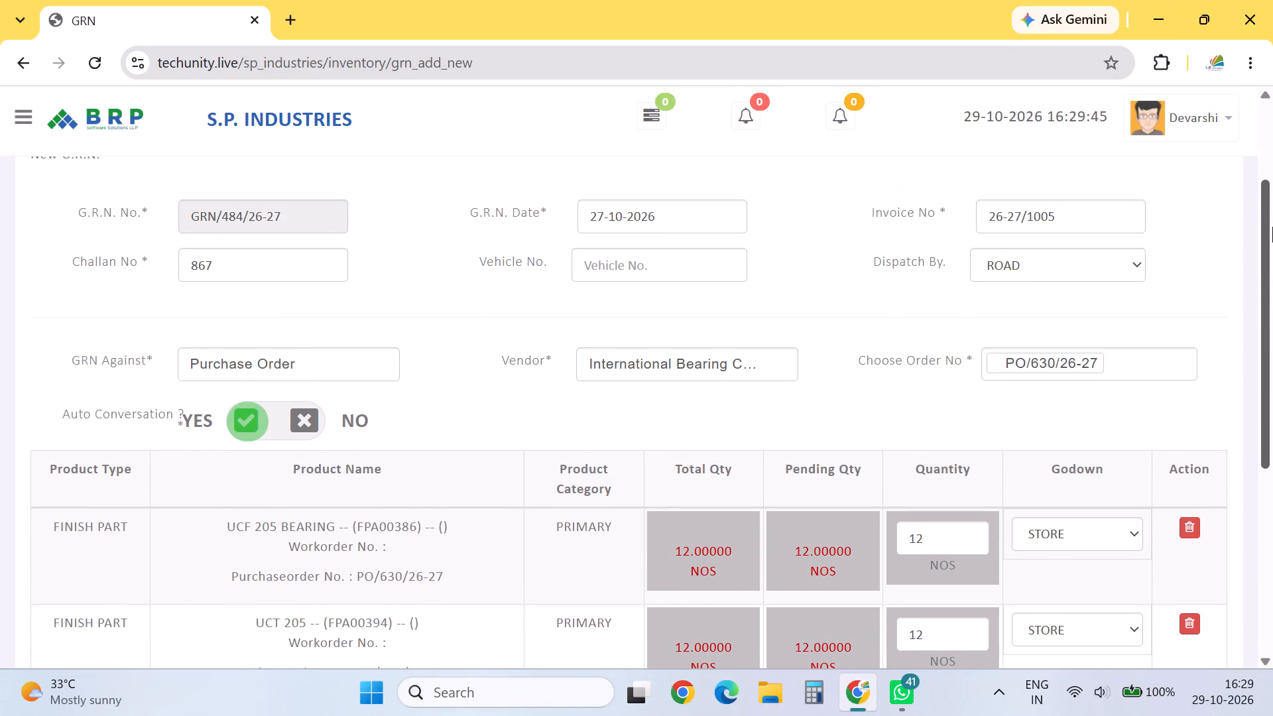
{"action": "left_click_drag", "start_coordinate": [1272, 227], "coordinate": [1272, 345]}
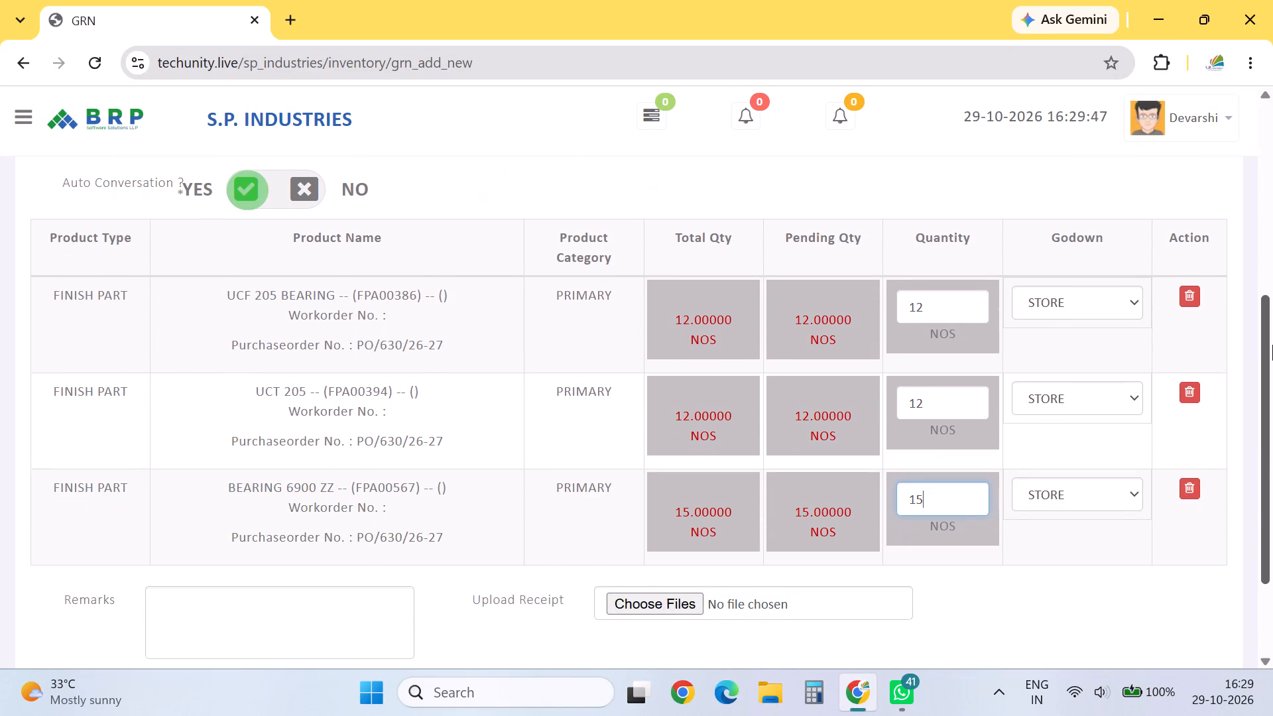
{"action": "left_click_drag", "start_coordinate": [1272, 345], "coordinate": [1272, 324]}
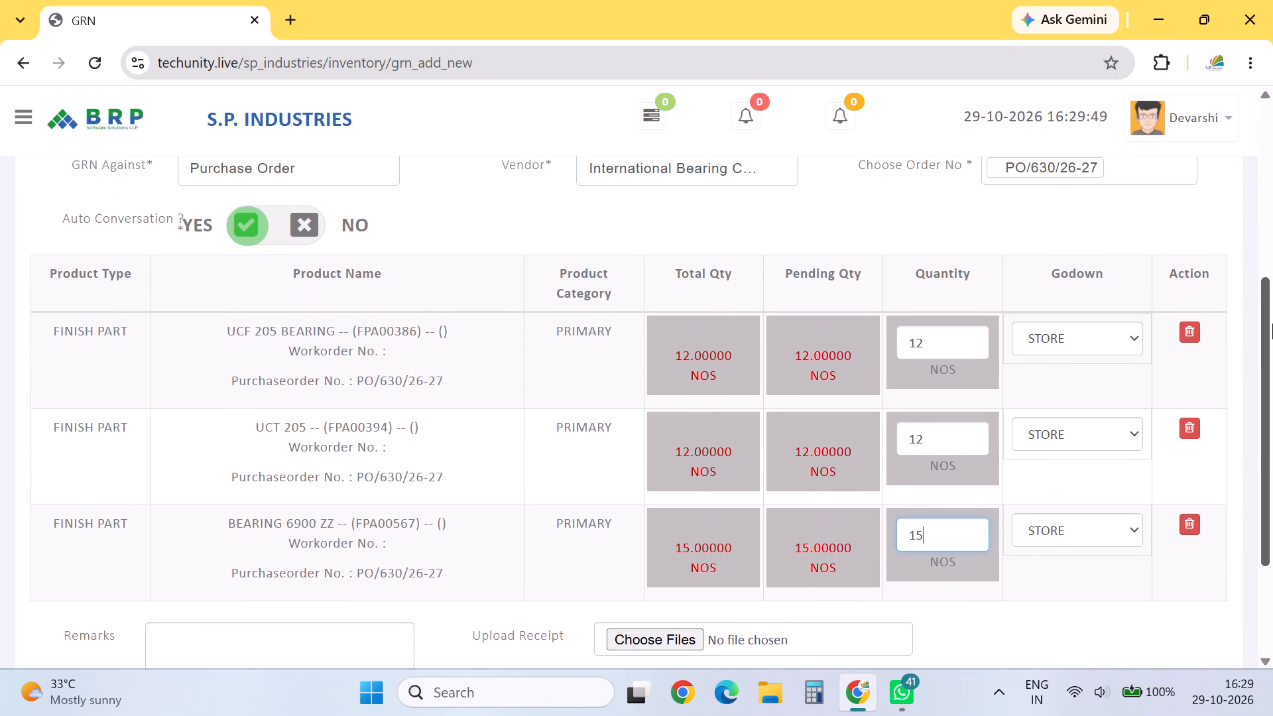
{"action": "left_click_drag", "start_coordinate": [1272, 324], "coordinate": [1272, 286]}
{"action": "left_click", "coordinate": [1143, 245]}
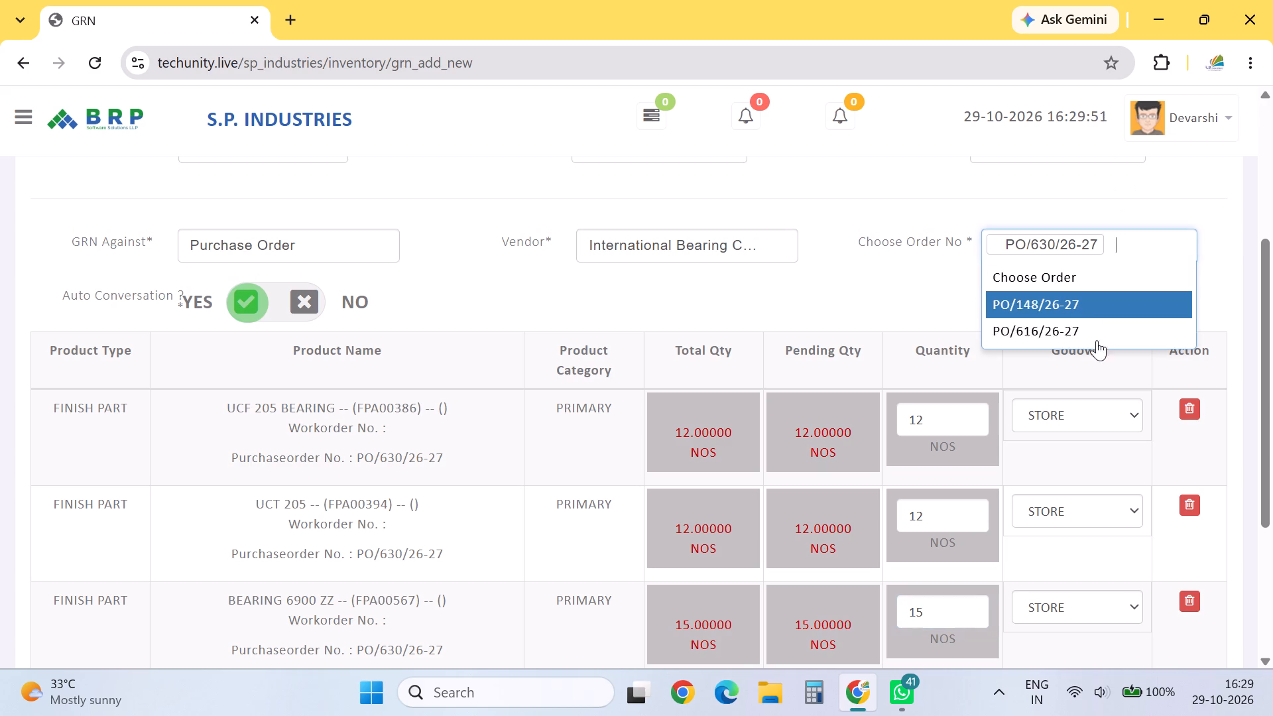
{"action": "left_click", "coordinate": [1084, 324]}
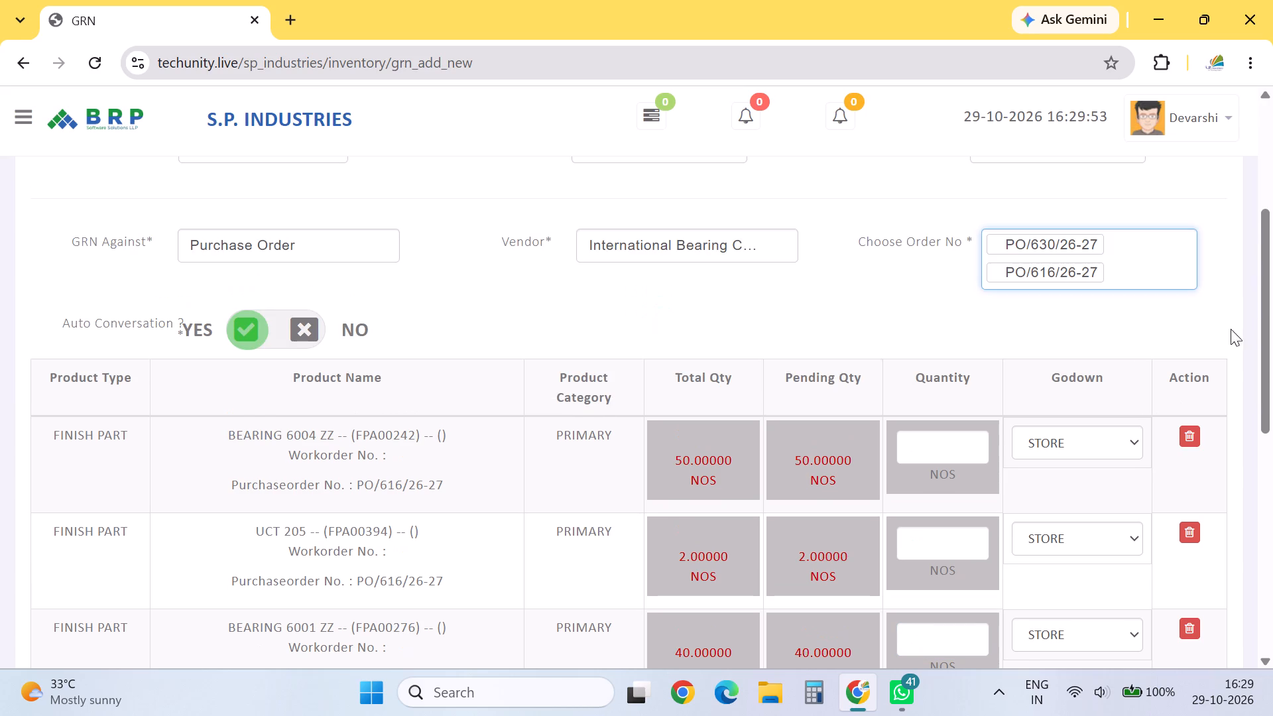
Enter the received quantities for PO/616/26-27: 50 for BEARING 6004 ZZ, 2 for UCT 205 and 40 for BEARING 6001 ZZ.
{"action": "left_click_drag", "start_coordinate": [1272, 317], "coordinate": [1272, 364]}
{"action": "left_click", "coordinate": [969, 335]}
{"action": "key", "text": "5"}
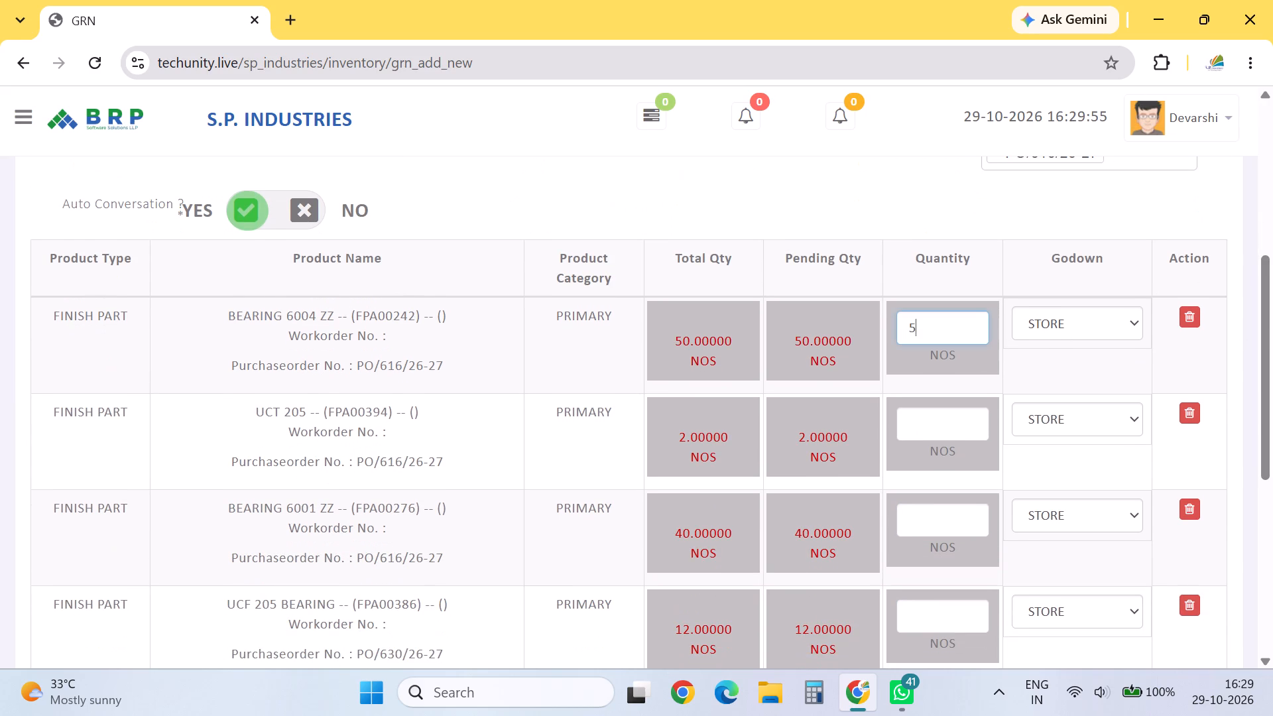
{"action": "key", "text": "0"}
{"action": "left_click", "coordinate": [956, 430]}
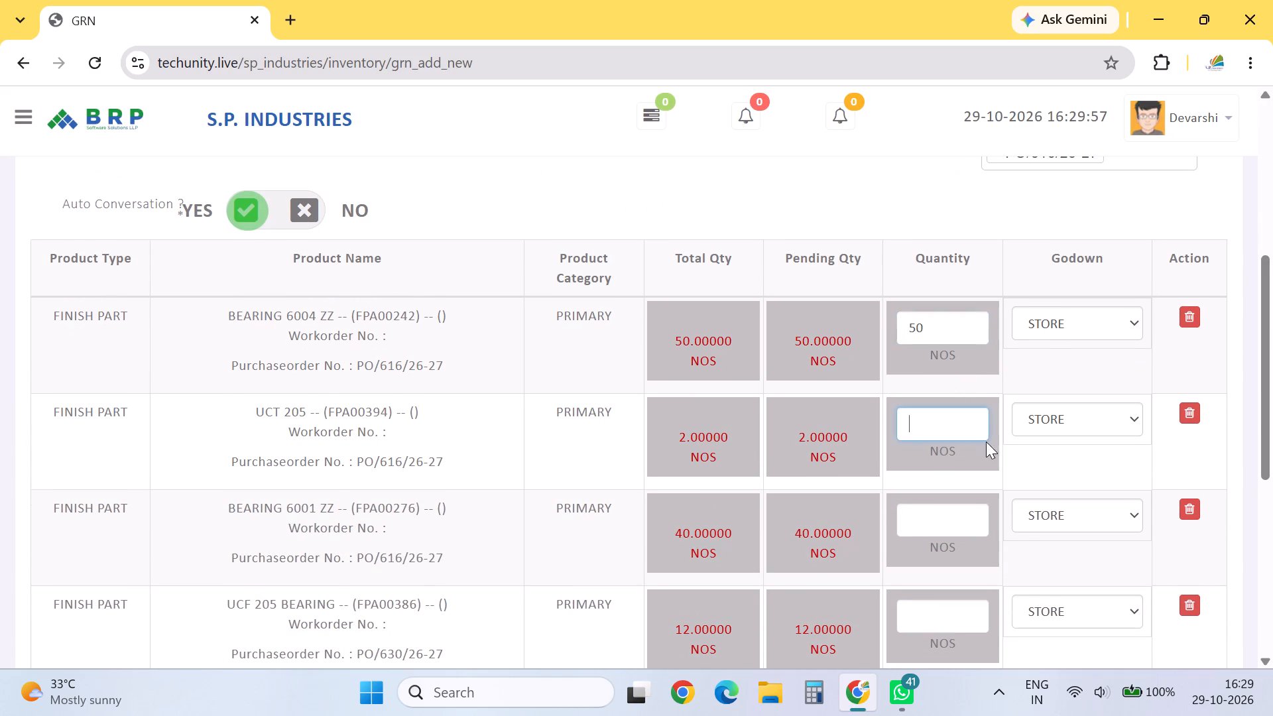
{"action": "key", "text": "2"}
{"action": "left_click", "coordinate": [959, 523]}
{"action": "key", "text": "4"}
{"action": "key", "text": "0"}
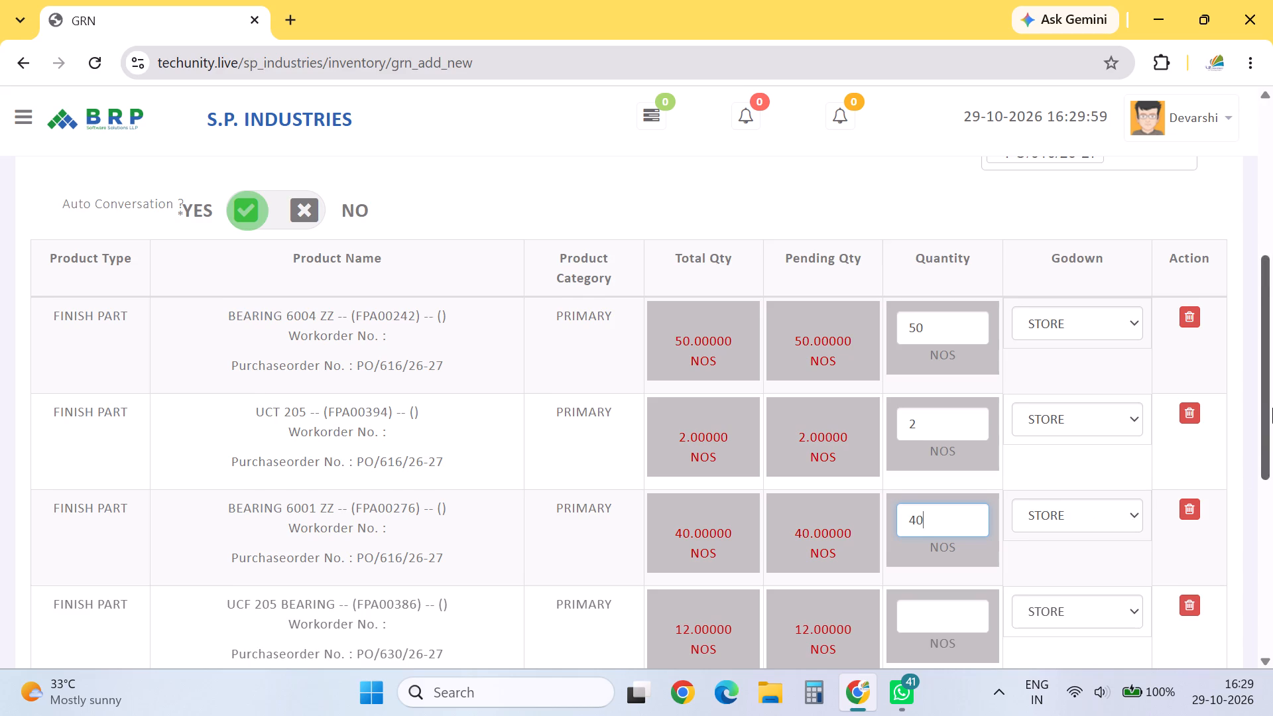
Enter the received quantities for PO/630/26-27: 12 for UCF 205 BEARING, 12 for UCT 205 and 15 for BEARING 6900 ZZ.
{"action": "left_click_drag", "start_coordinate": [1272, 402], "coordinate": [1266, 473]}
{"action": "left_click", "coordinate": [957, 451]}
{"action": "type", "text": "12"}
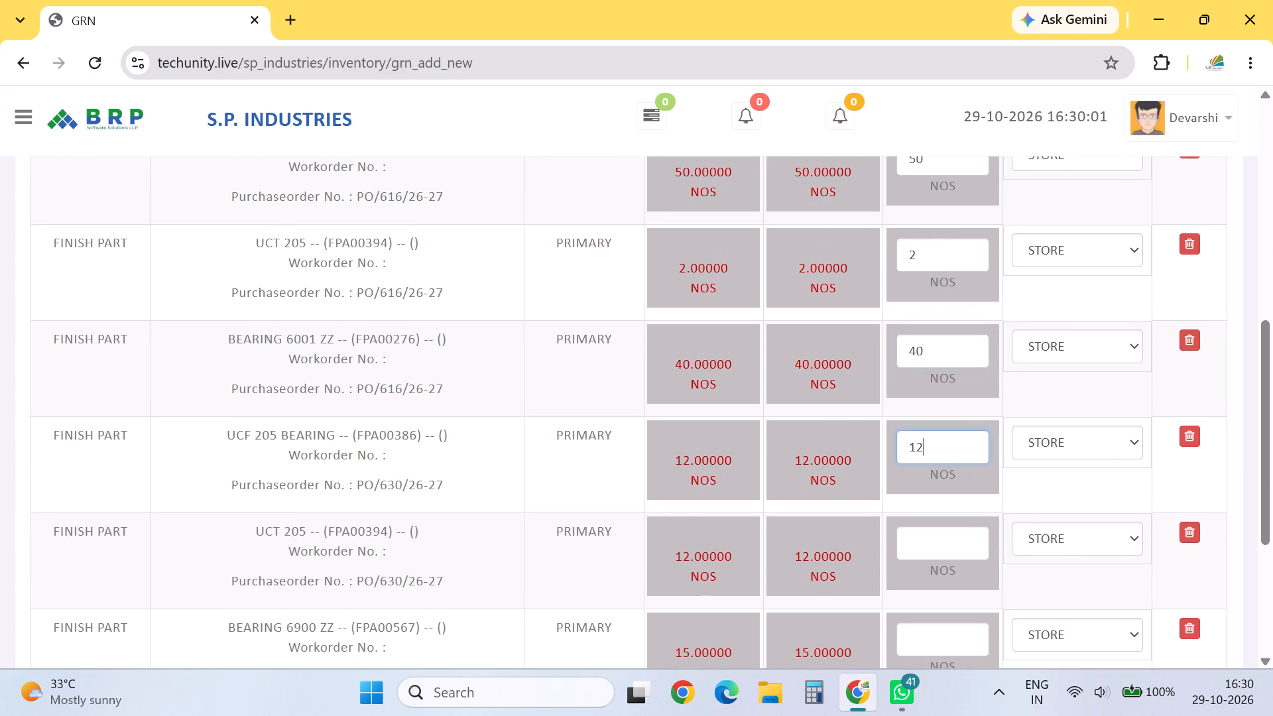
{"action": "left_click", "coordinate": [967, 532]}
{"action": "key", "text": "1"}
{"action": "key", "text": "2"}
{"action": "left_click_drag", "start_coordinate": [1272, 405], "coordinate": [1260, 467]}
{"action": "left_click", "coordinate": [940, 488]}
{"action": "key", "text": "1"}
{"action": "key", "text": "5"}
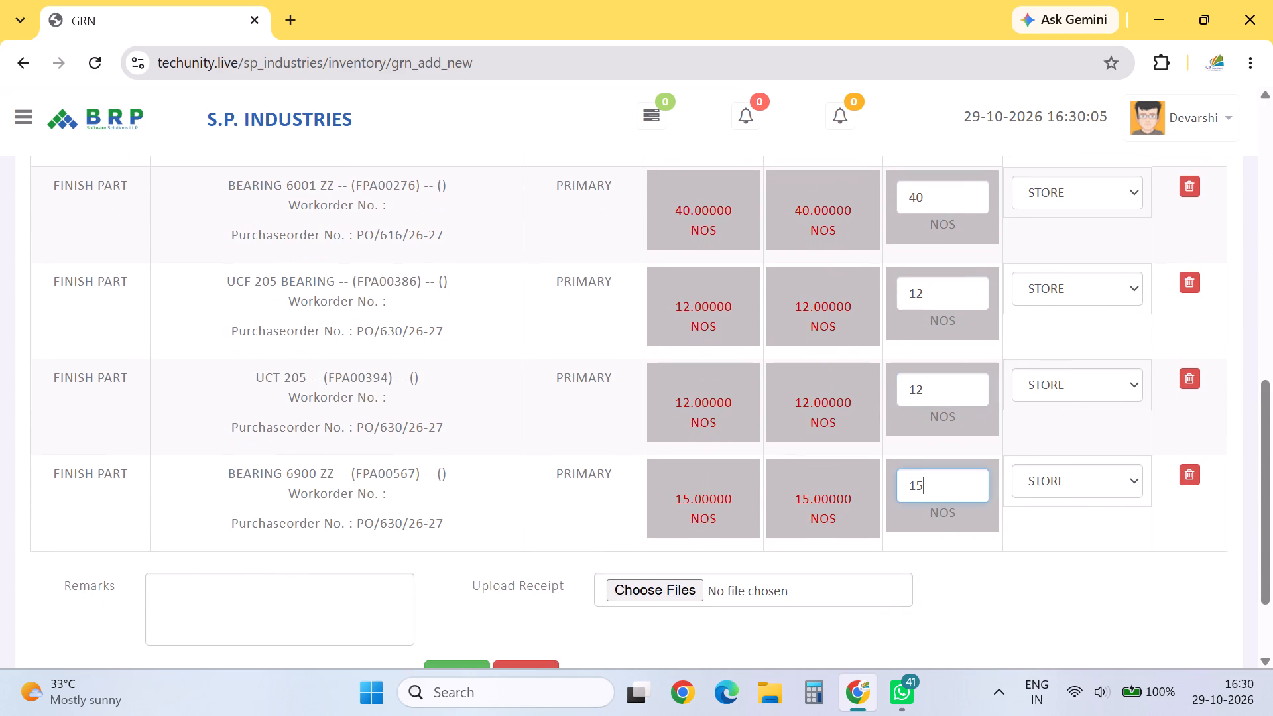
Check the GRN header and item quantities, and submit the GRN.
{"action": "left_click_drag", "start_coordinate": [1272, 467], "coordinate": [1272, 309]}
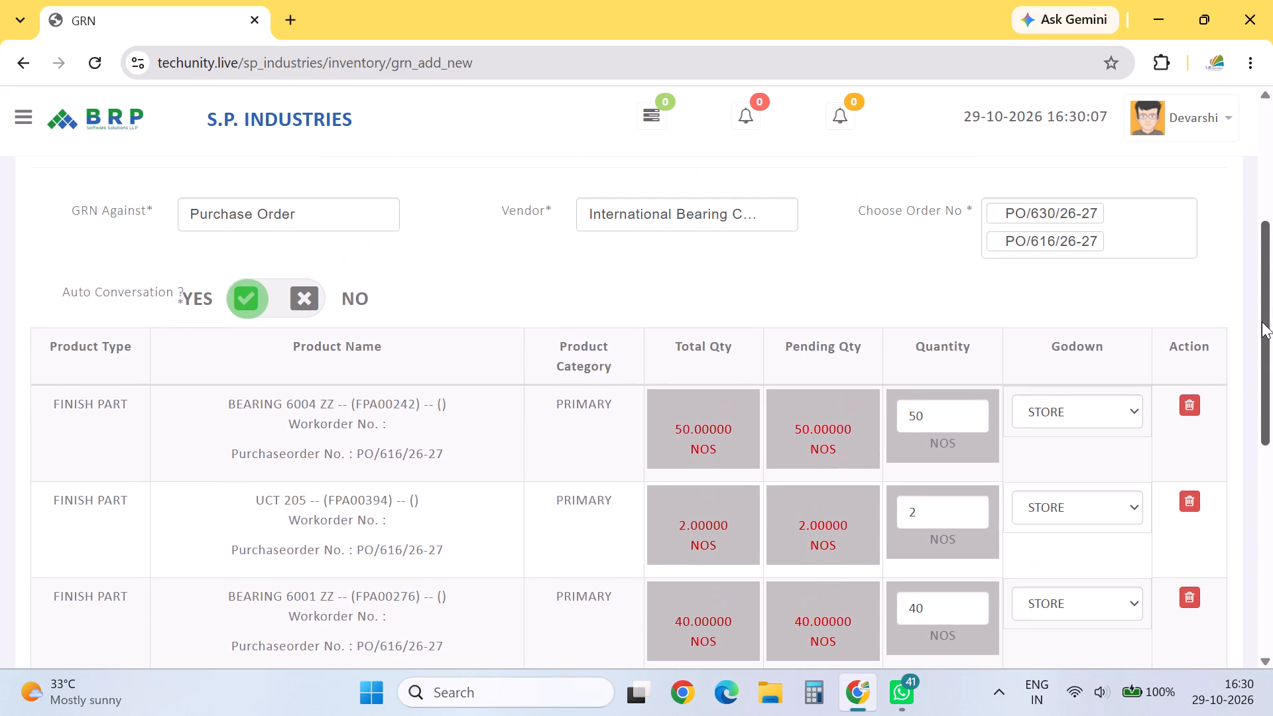
{"action": "left_click_drag", "start_coordinate": [1265, 353], "coordinate": [1272, 284]}
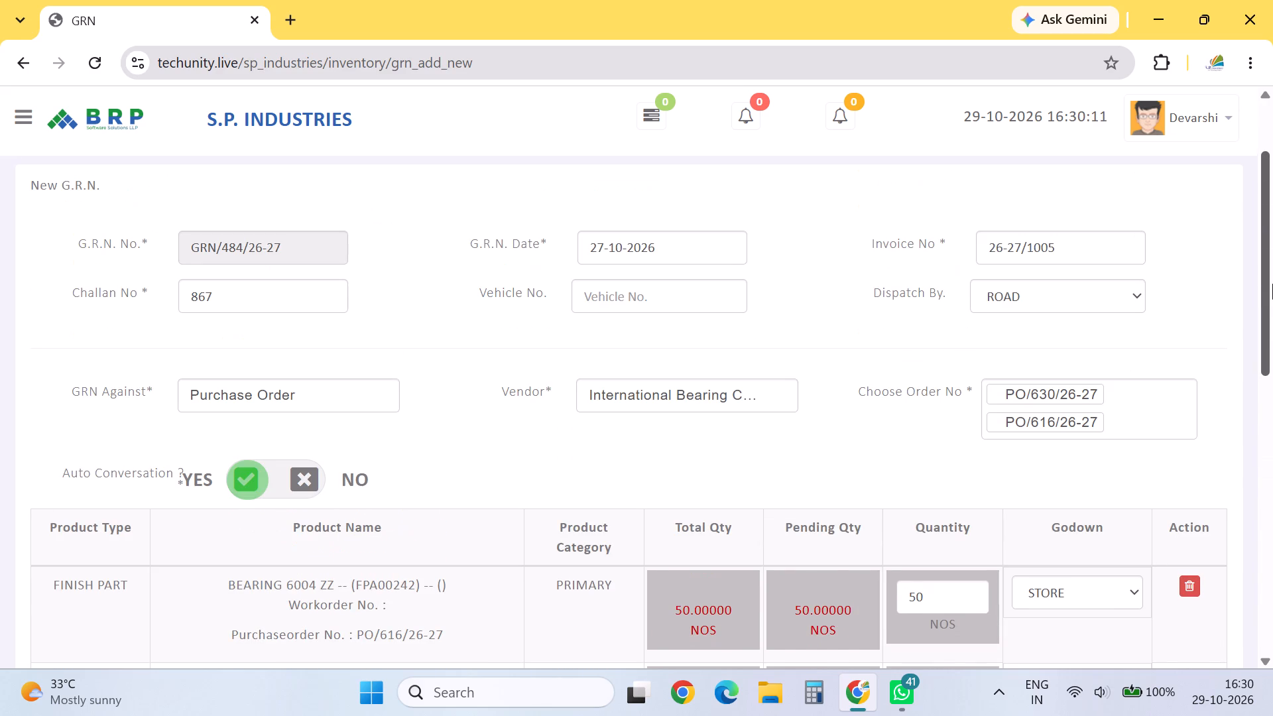
{"action": "left_click_drag", "start_coordinate": [1272, 284], "coordinate": [1250, 715]}
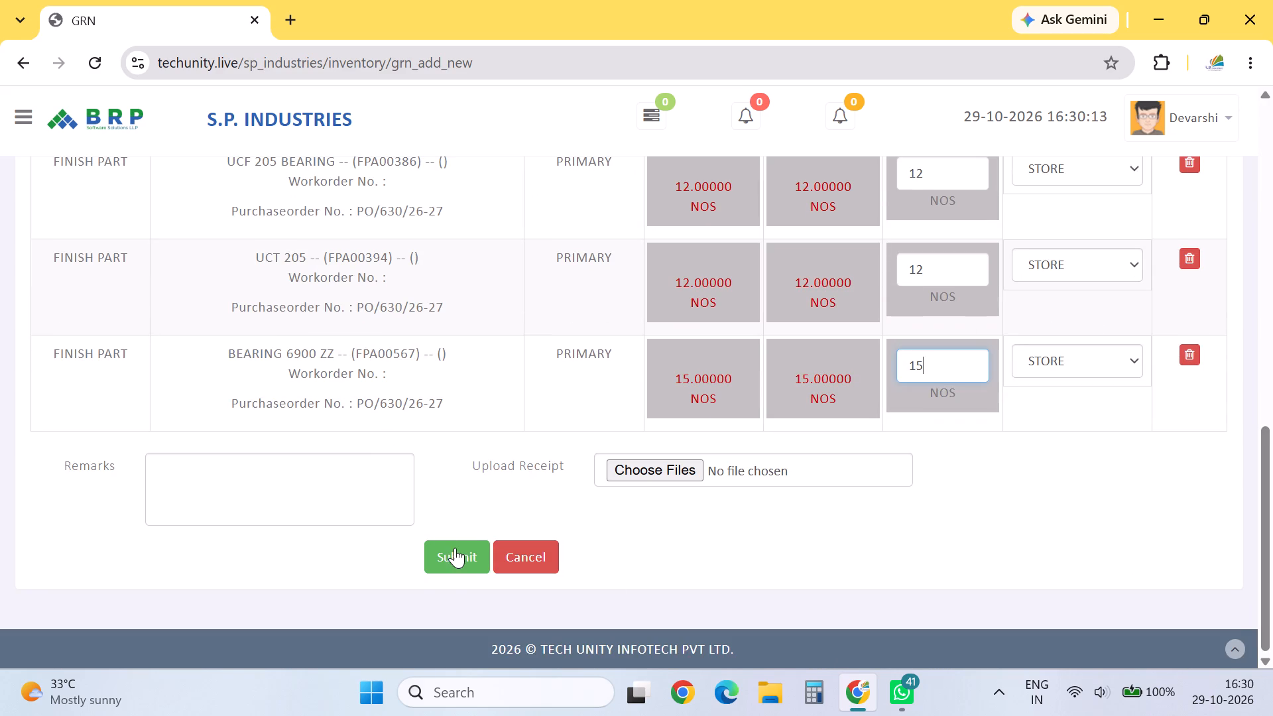
{"action": "left_click", "coordinate": [455, 548]}
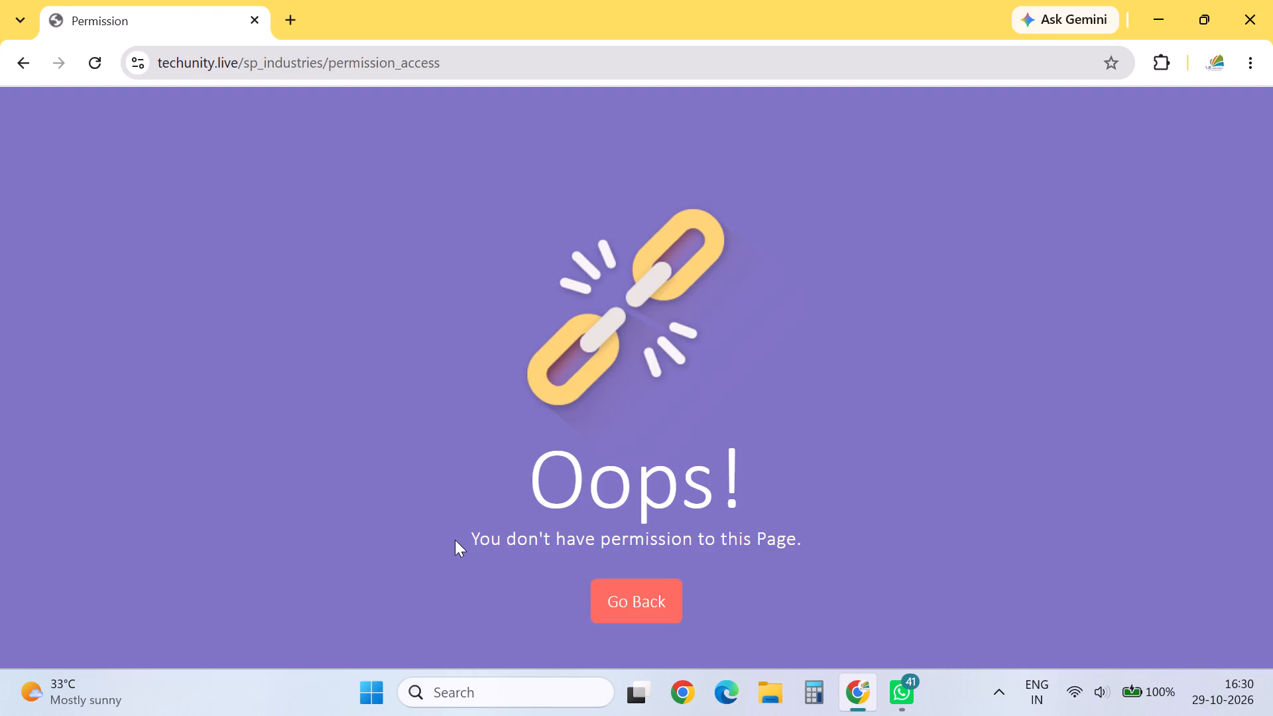
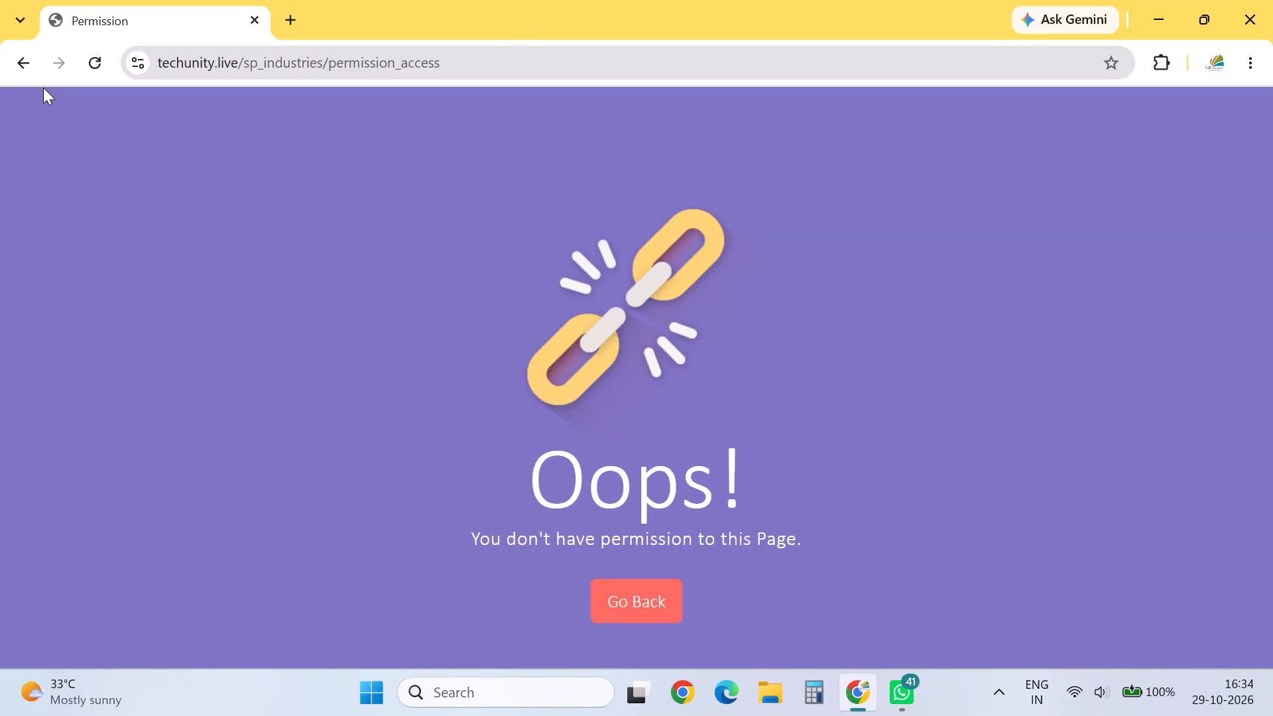
Leave the permission page and go back past the blank GRN form to the Pending Inward List.
{"action": "left_click", "coordinate": [25, 74]}
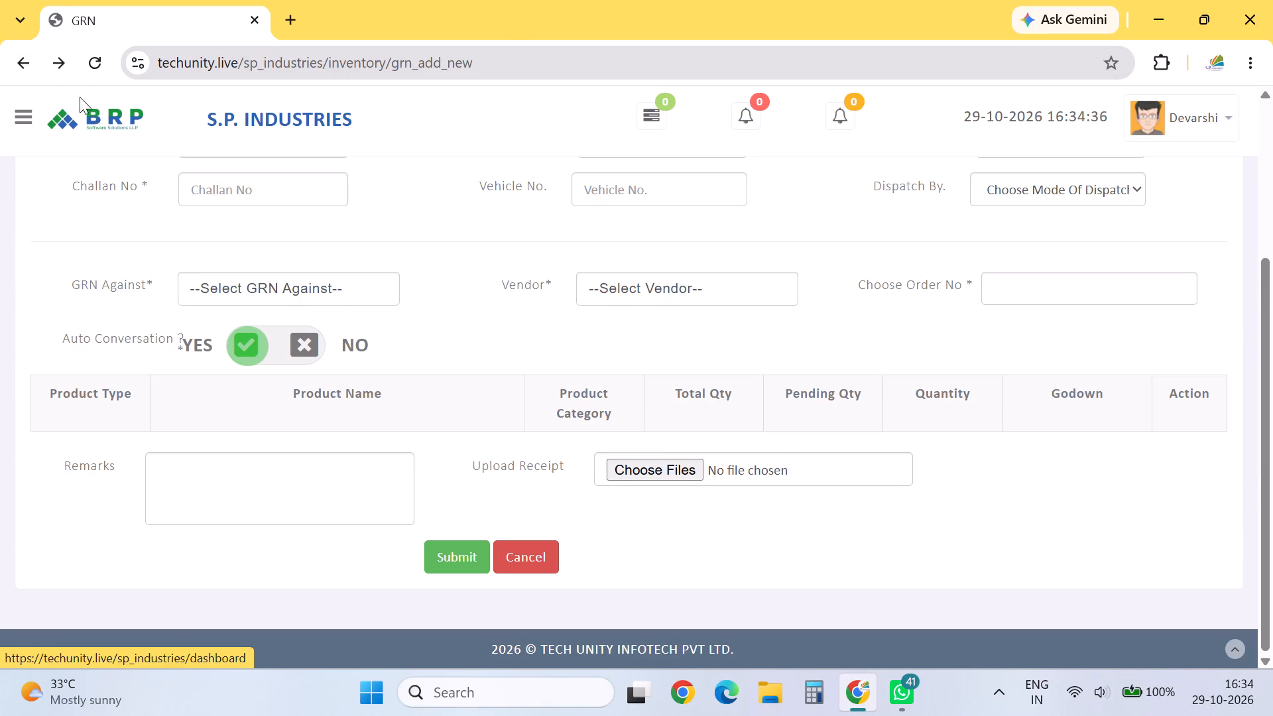
{"action": "left_click", "coordinate": [11, 51]}
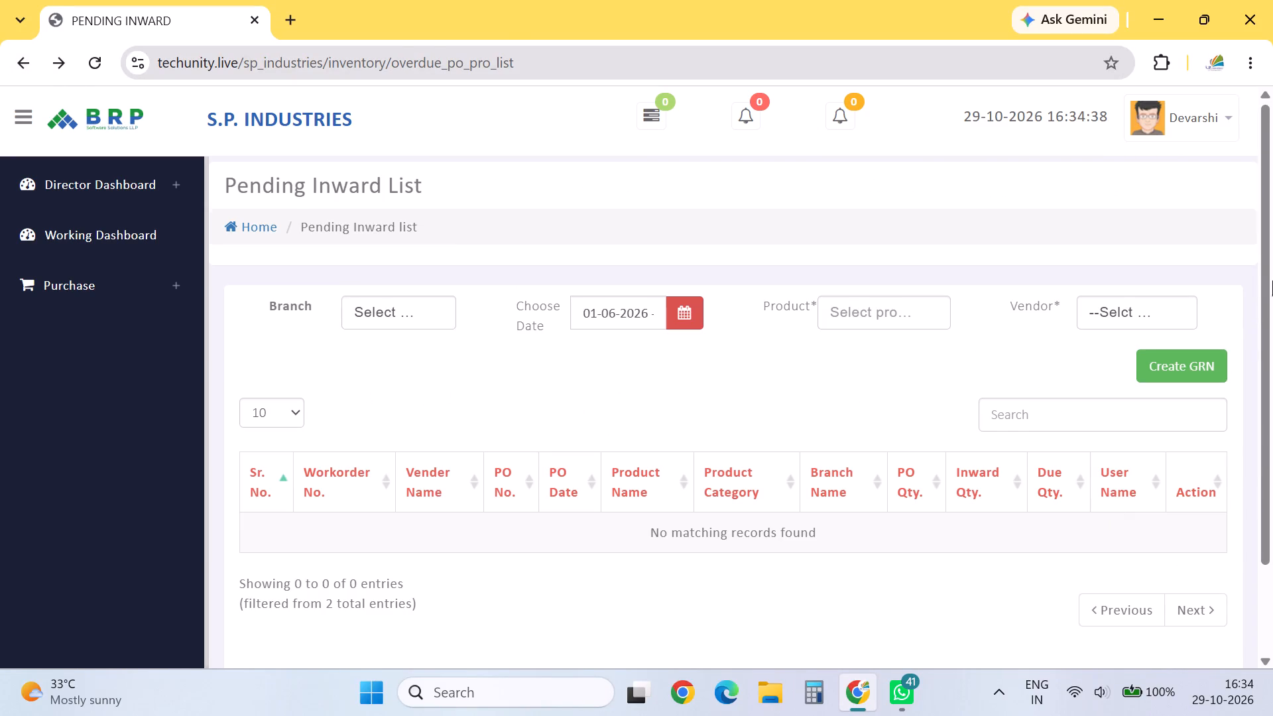
{"action": "left_click_drag", "start_coordinate": [1267, 263], "coordinate": [1243, 131]}
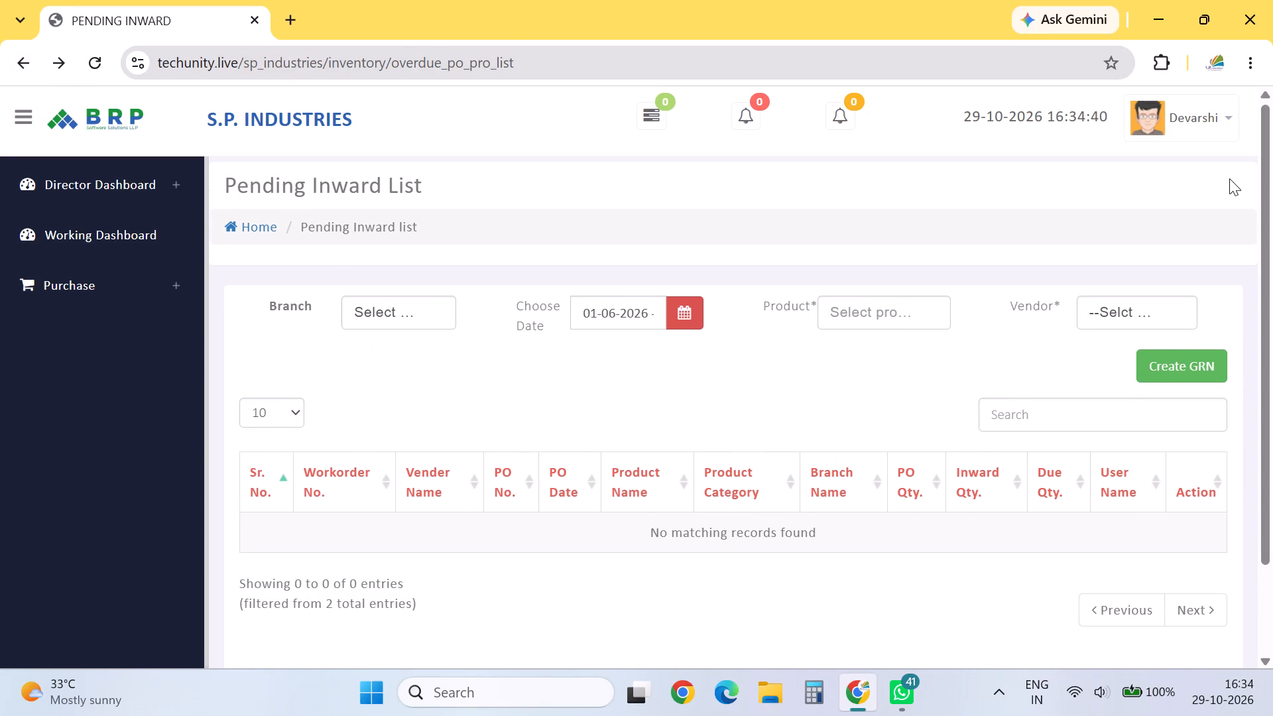
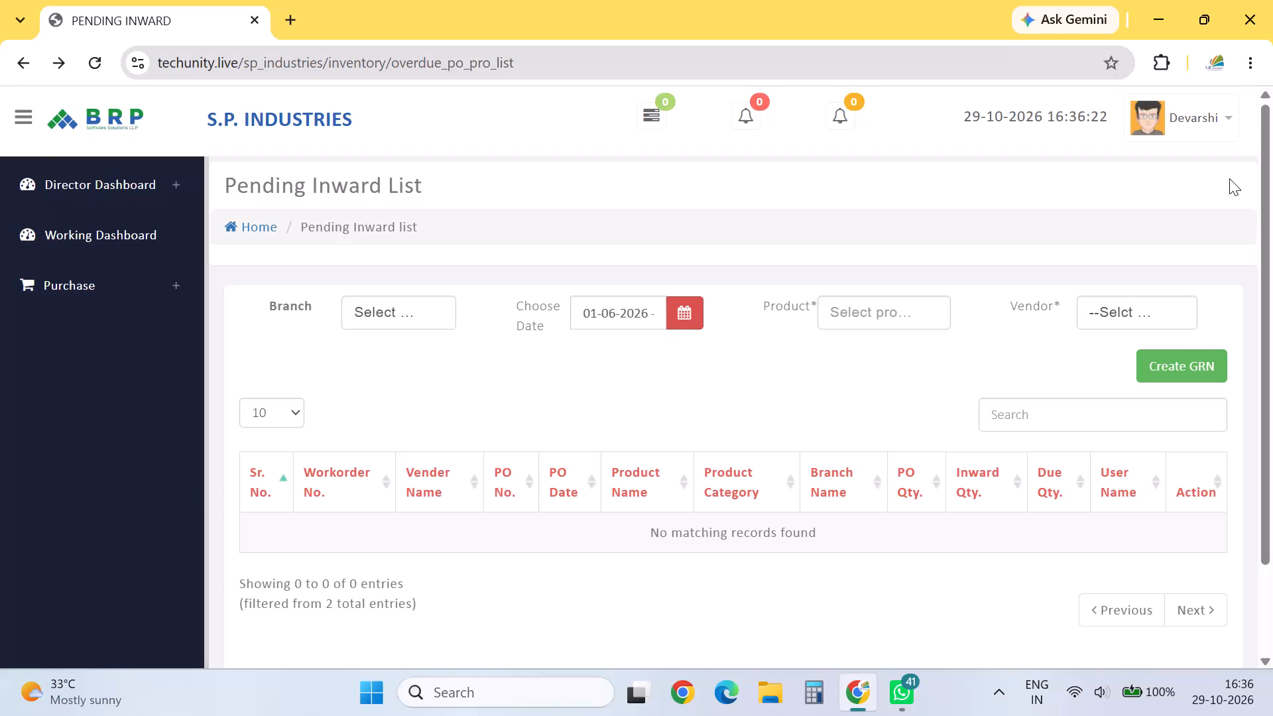
Leave the Pending Inward List and open the purchase module's Approval Pending Indent List.
{"action": "left_click", "coordinate": [103, 274]}
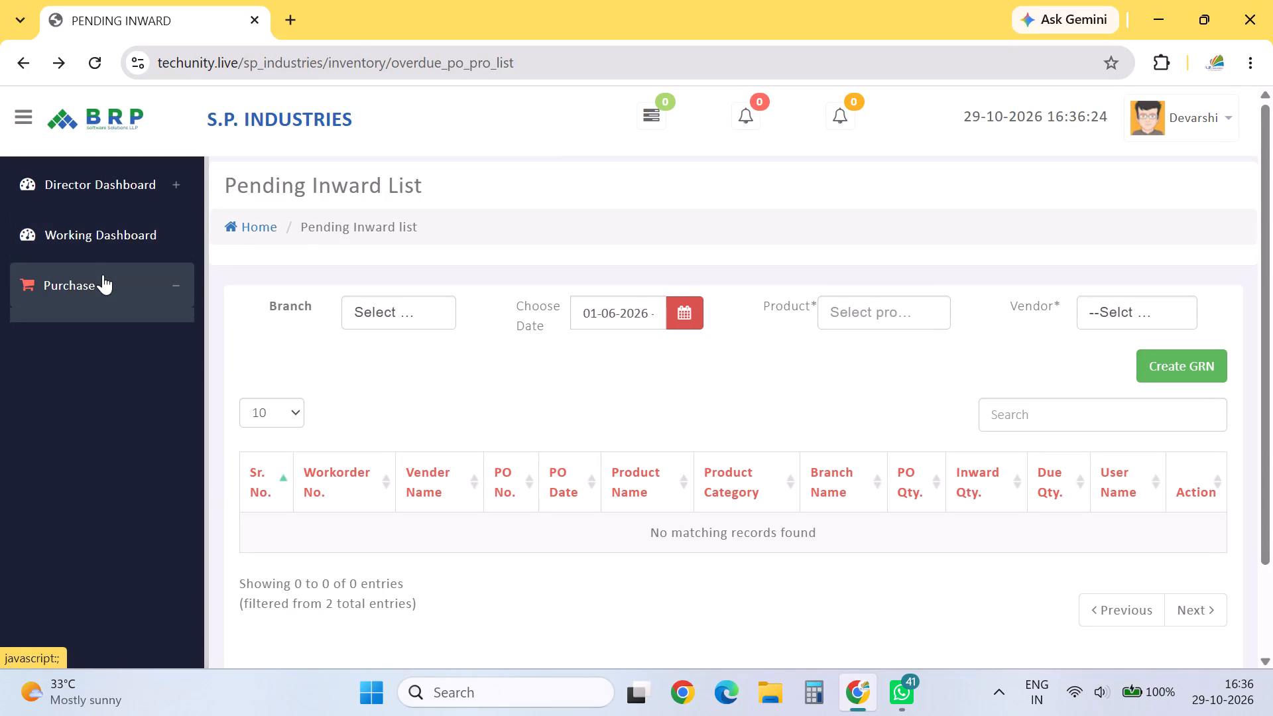
{"action": "left_click", "coordinate": [81, 361]}
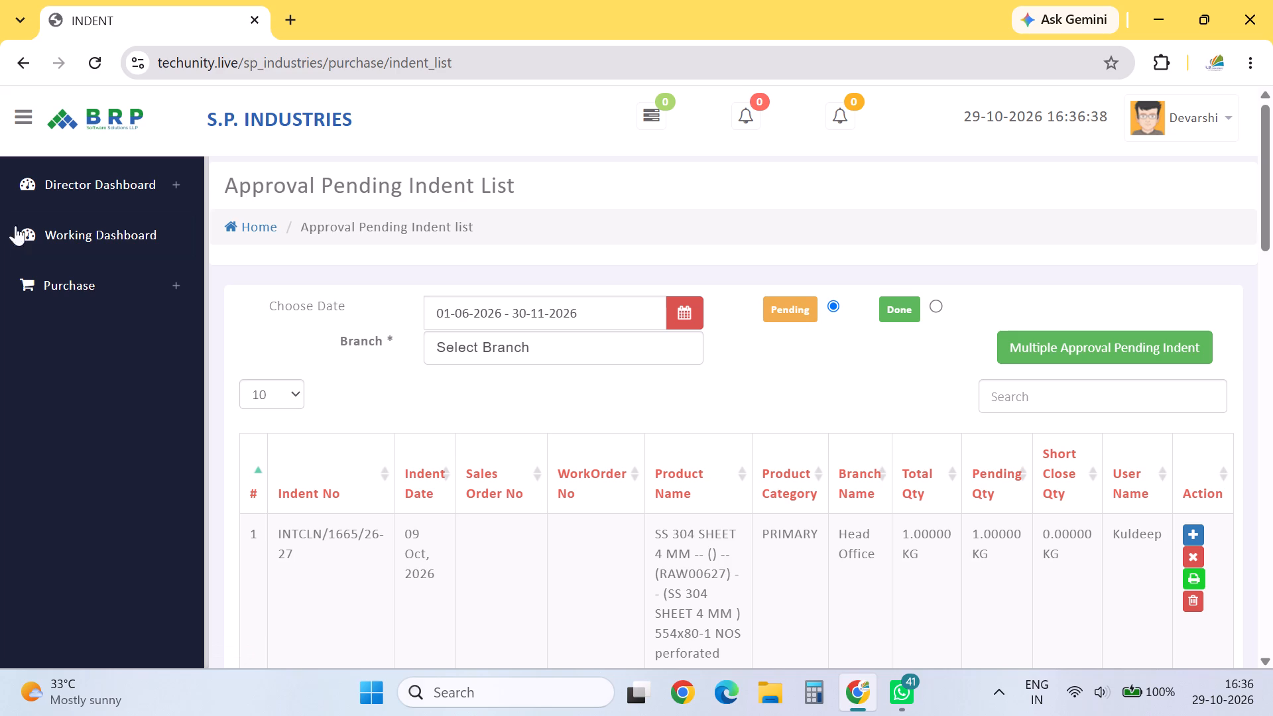
{"action": "left_click", "coordinate": [115, 298]}
{"action": "left_click", "coordinate": [90, 368]}
Switch to Microsoft Edge and maximize its window.
{"action": "left_click", "coordinate": [721, 694]}
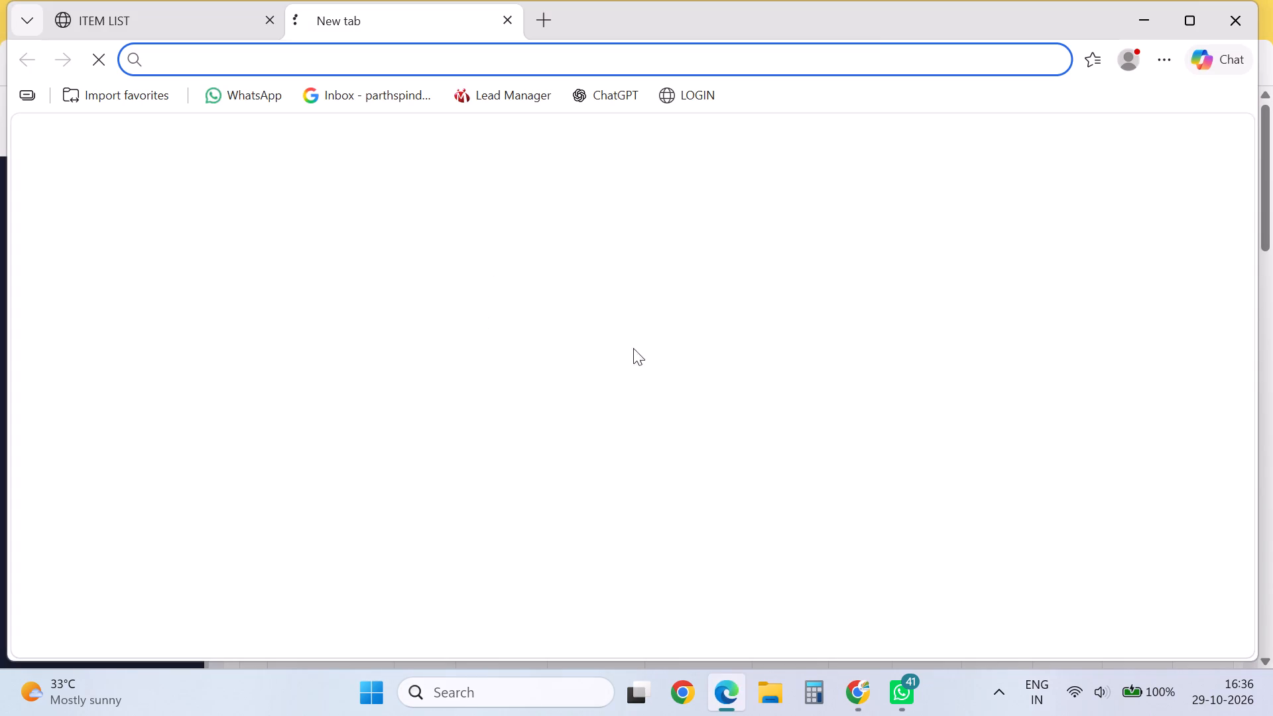
{"action": "double_click", "coordinate": [871, 33]}
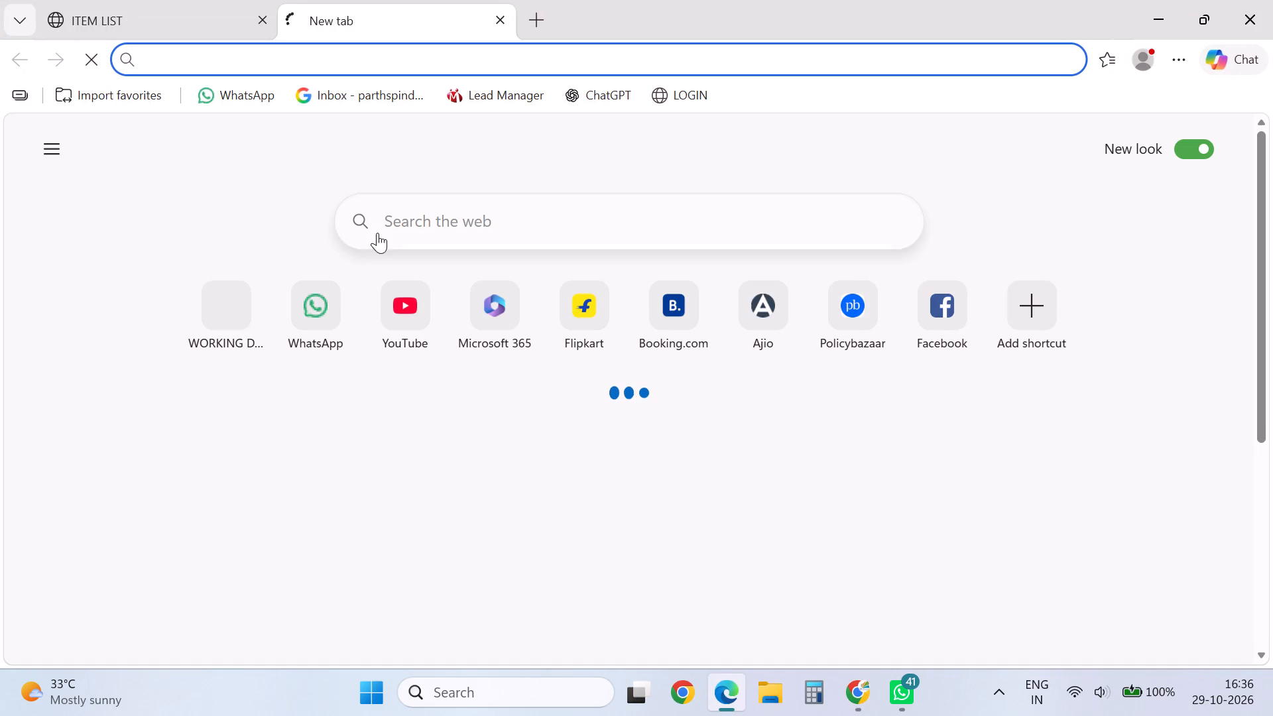